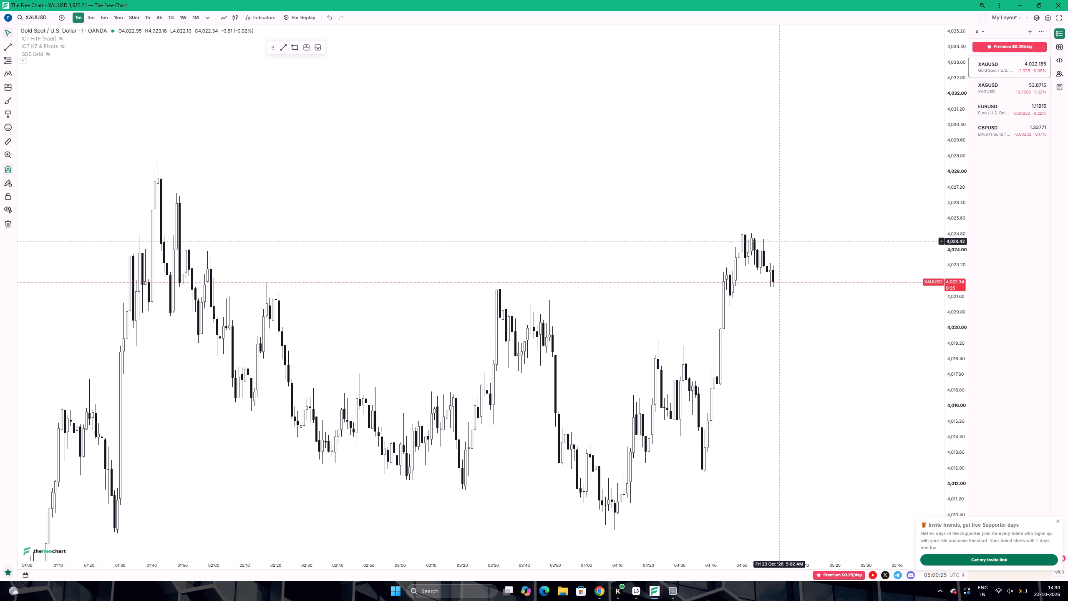
# Draw a rectangle zone over the 1:42 AM swing high, from about 4,027.1 to 4,028.6, extending it to about 5:17 AM.
pyautogui.moveTo(818, 369); pyautogui.dragTo(807, 369)
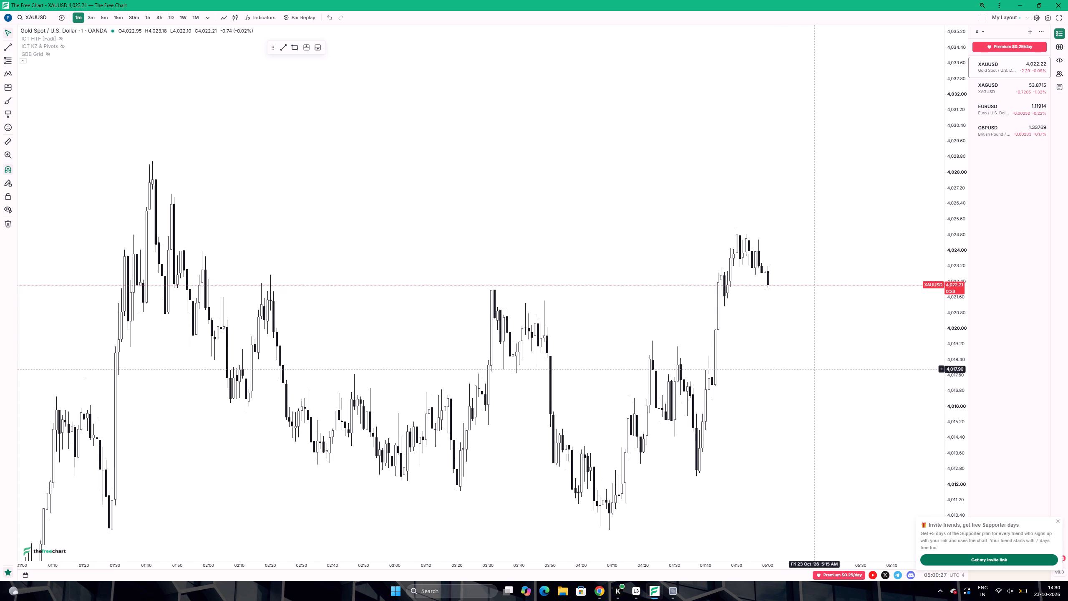
pyautogui.moveTo(807, 369); pyautogui.dragTo(805, 368)
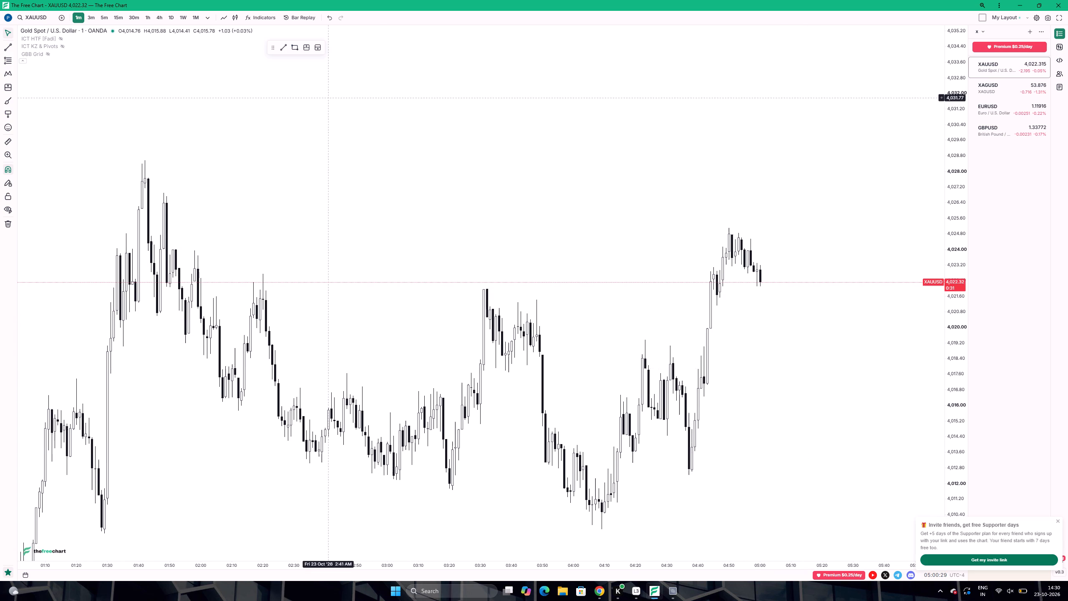
pyautogui.click(294, 48)
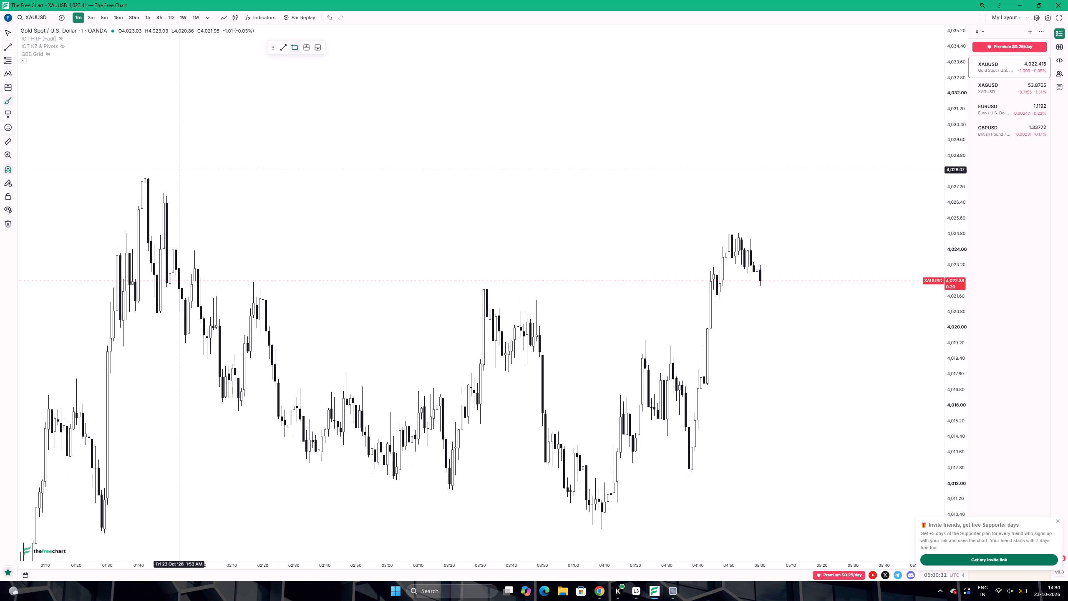
pyautogui.click(145, 189)
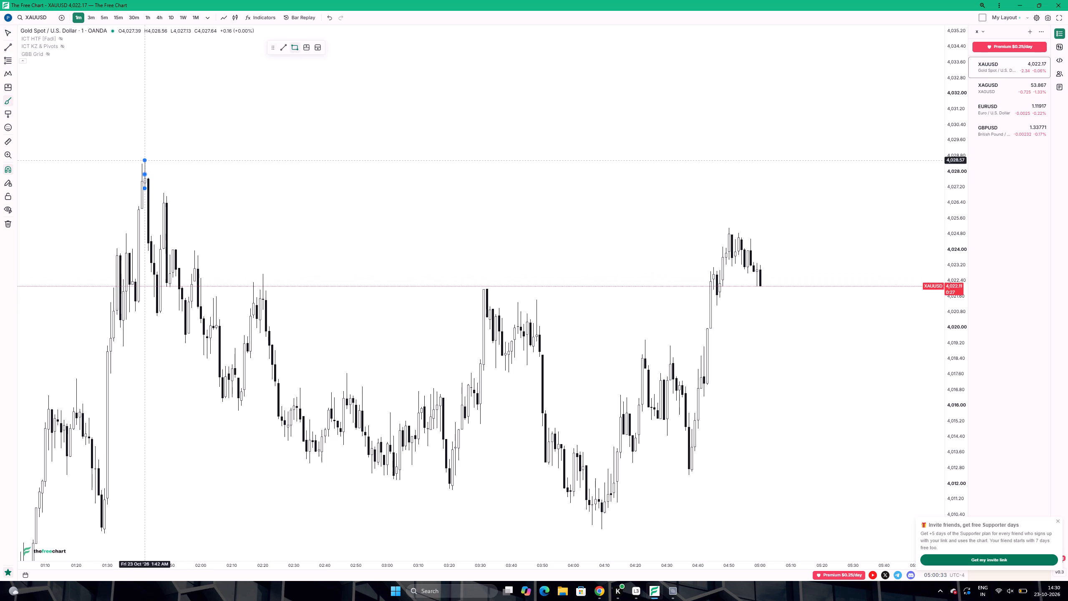
pyautogui.click(146, 162)
pyautogui.moveTo(144, 174); pyautogui.dragTo(595, 145)
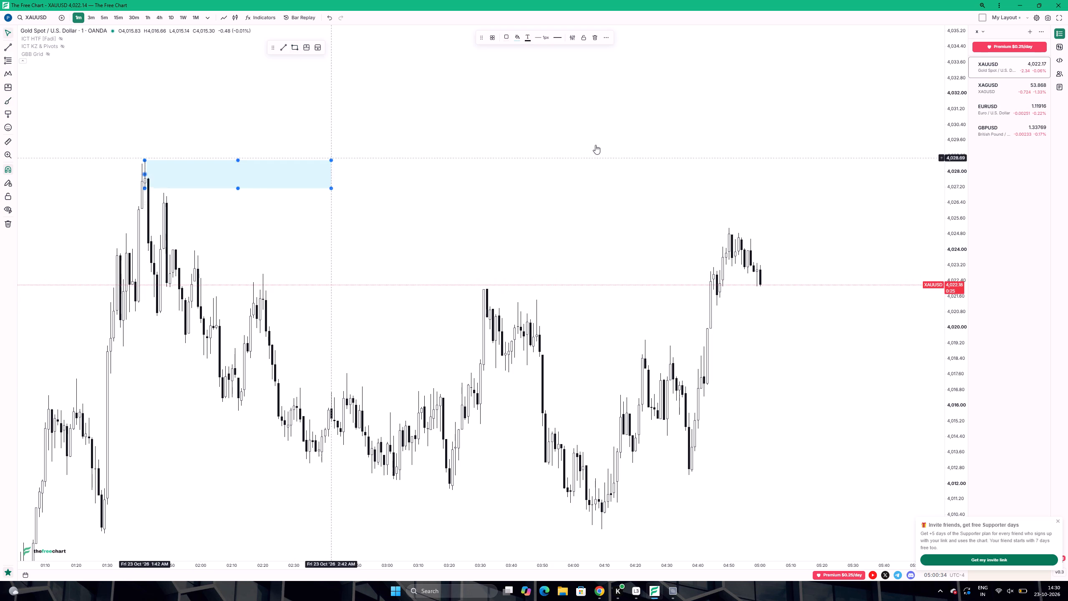
pyautogui.moveTo(595, 145); pyautogui.dragTo(813, 184)
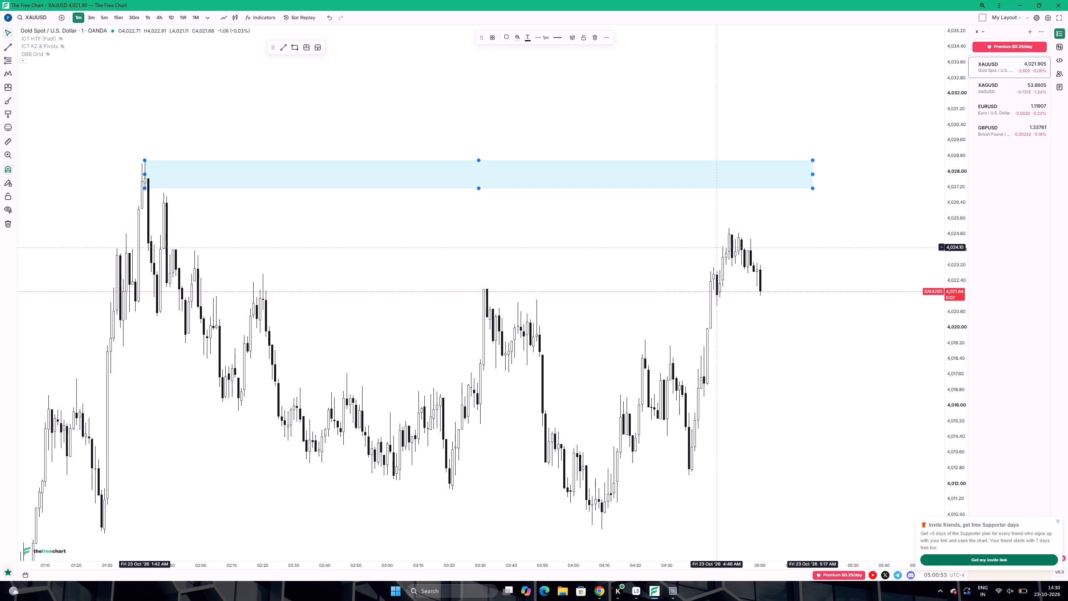
# On the 5-minute chart, draw a rectangle over the price gap from about 4,017.3 to 4,021.1, spanning 4:35 AM to about 5:30 AM.
pyautogui.moveTo(713, 251); pyautogui.dragTo(695, 241)
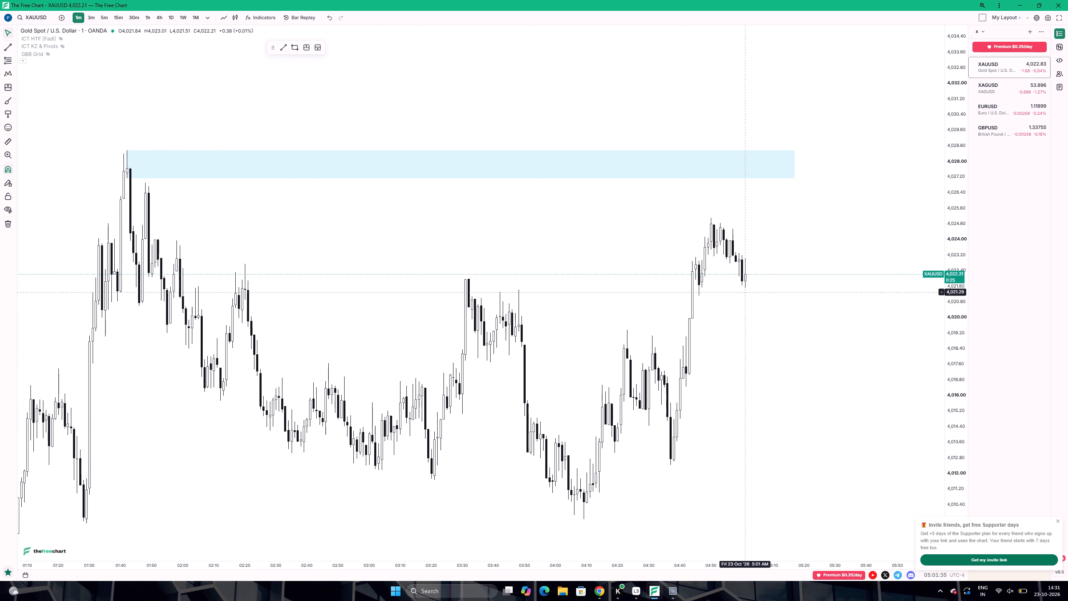
pyautogui.moveTo(745, 293); pyautogui.dragTo(736, 297)
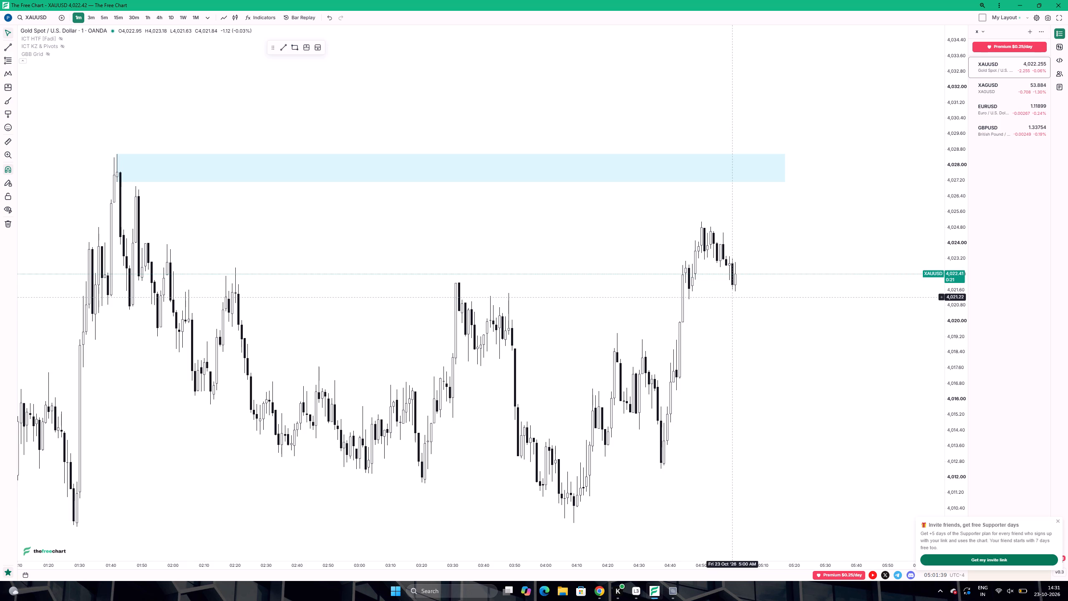
pyautogui.click(106, 18)
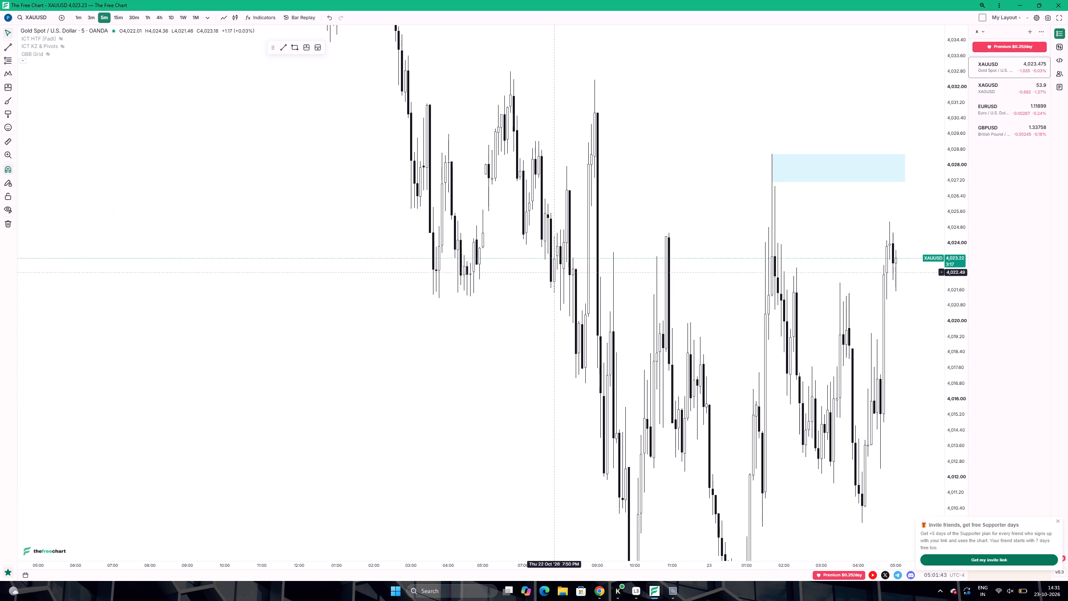
pyautogui.scroll(8, 861, 332)
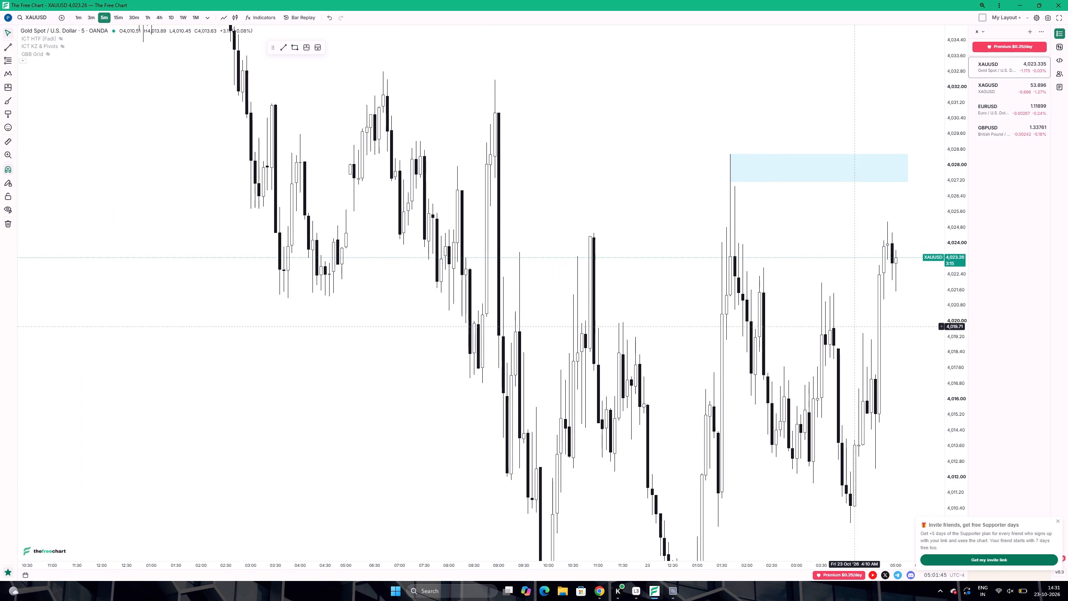
pyautogui.scroll(2, 852, 320)
pyautogui.moveTo(851, 318); pyautogui.dragTo(809, 306)
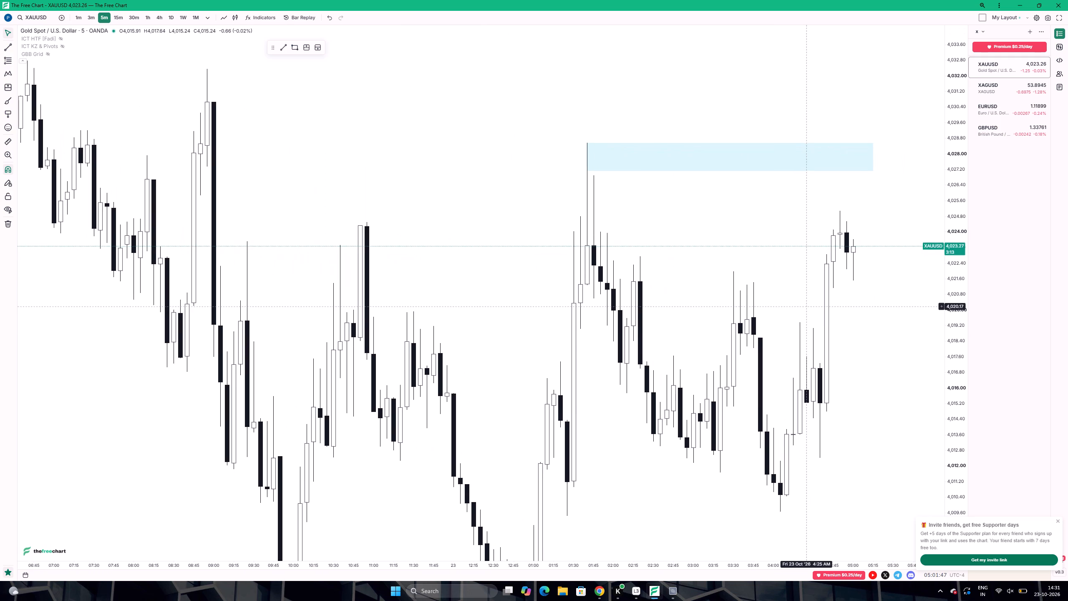
pyautogui.moveTo(809, 306); pyautogui.dragTo(681, 275)
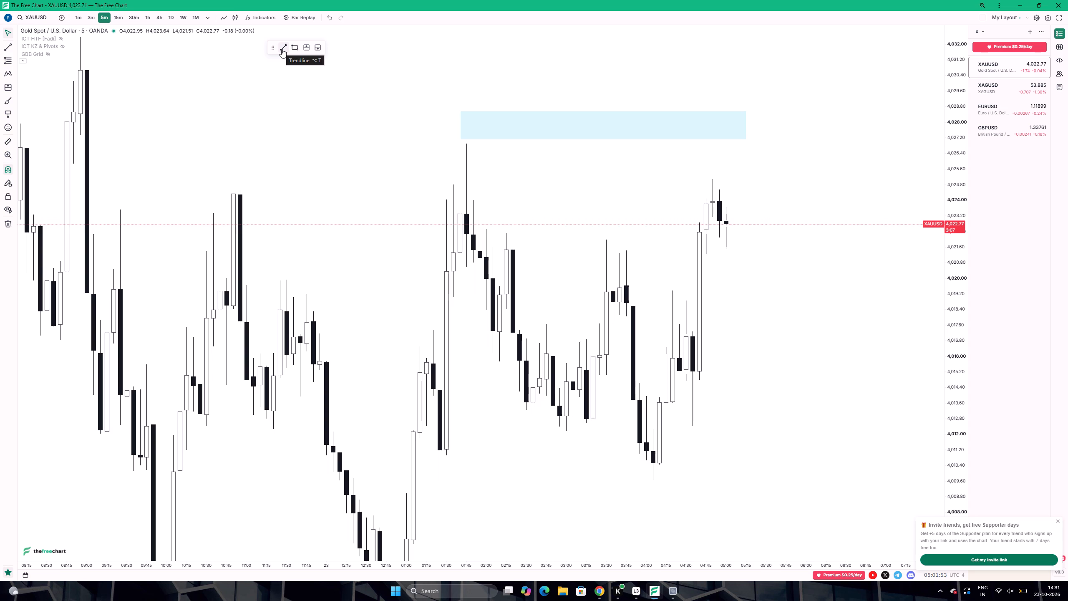
pyautogui.click(294, 45)
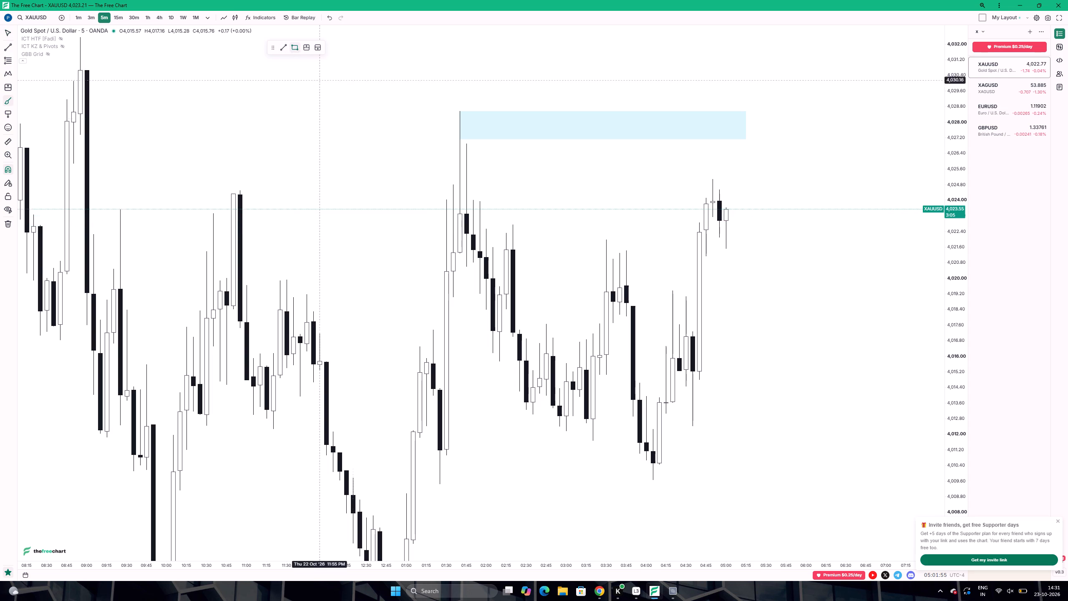
pyautogui.click(693, 329)
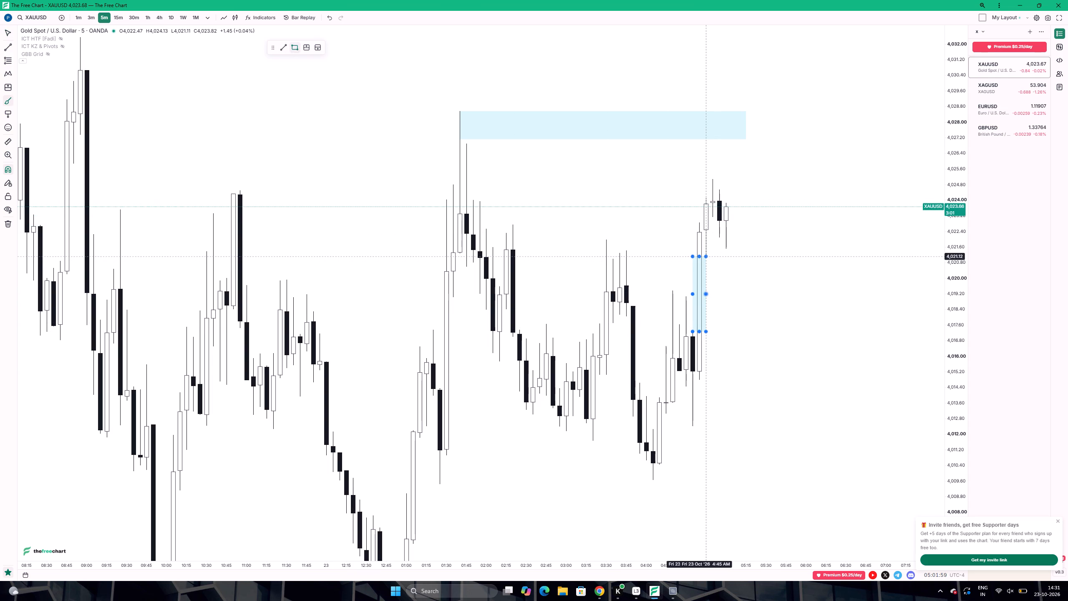
pyautogui.click(705, 256)
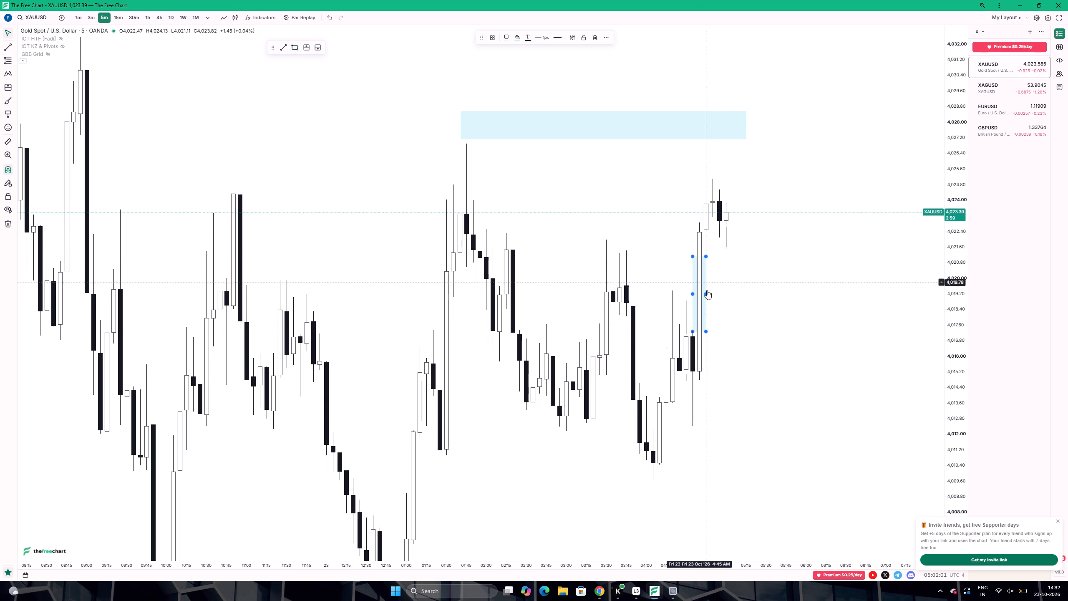
pyautogui.moveTo(707, 293); pyautogui.dragTo(766, 288)
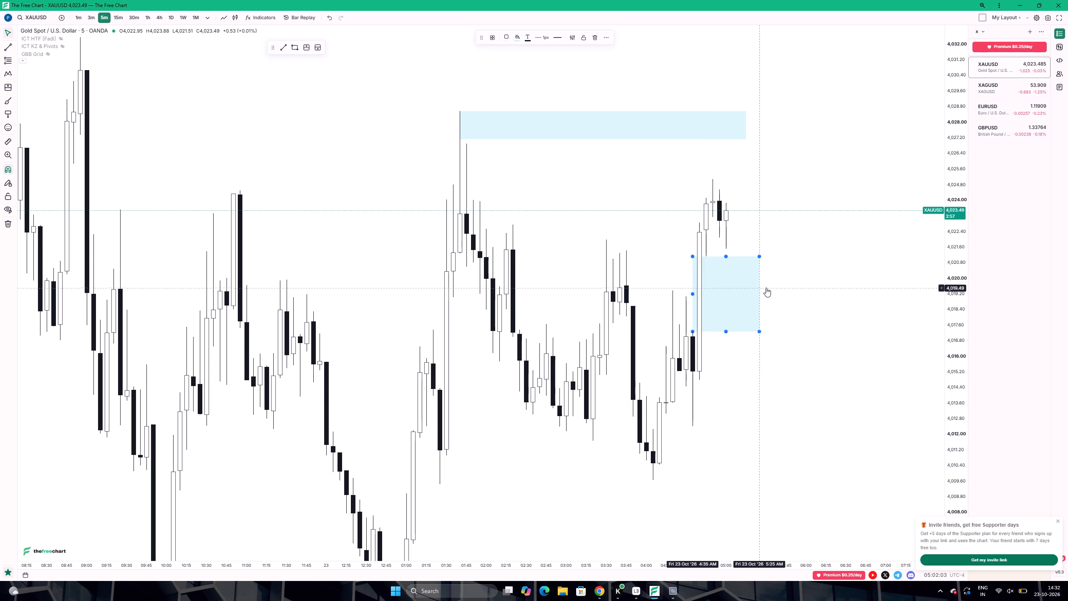
pyautogui.moveTo(766, 288); pyautogui.dragTo(767, 288)
pyautogui.click(784, 295)
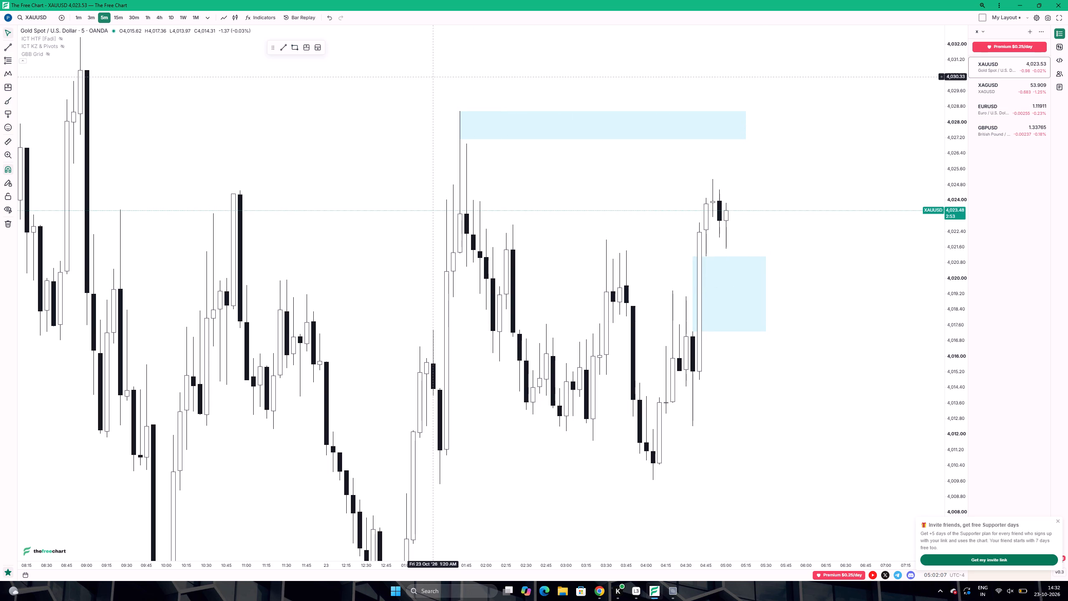
# Examine recent XAUUSD price action around the two marked zones on the 1-minute and 3-minute charts.
pyautogui.click(76, 14)
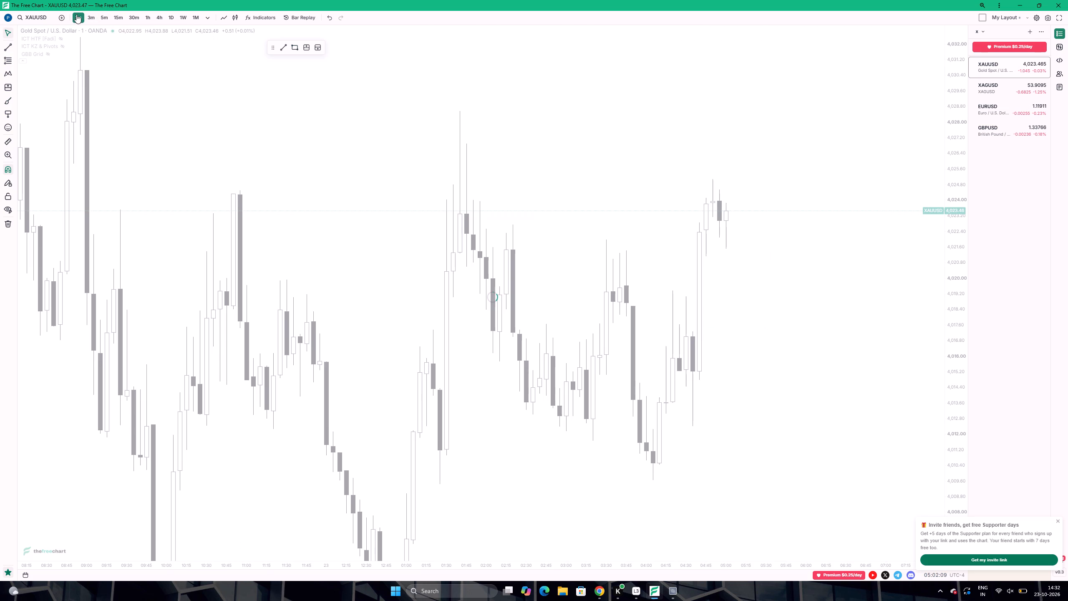
pyautogui.moveTo(683, 213); pyautogui.dragTo(654, 223)
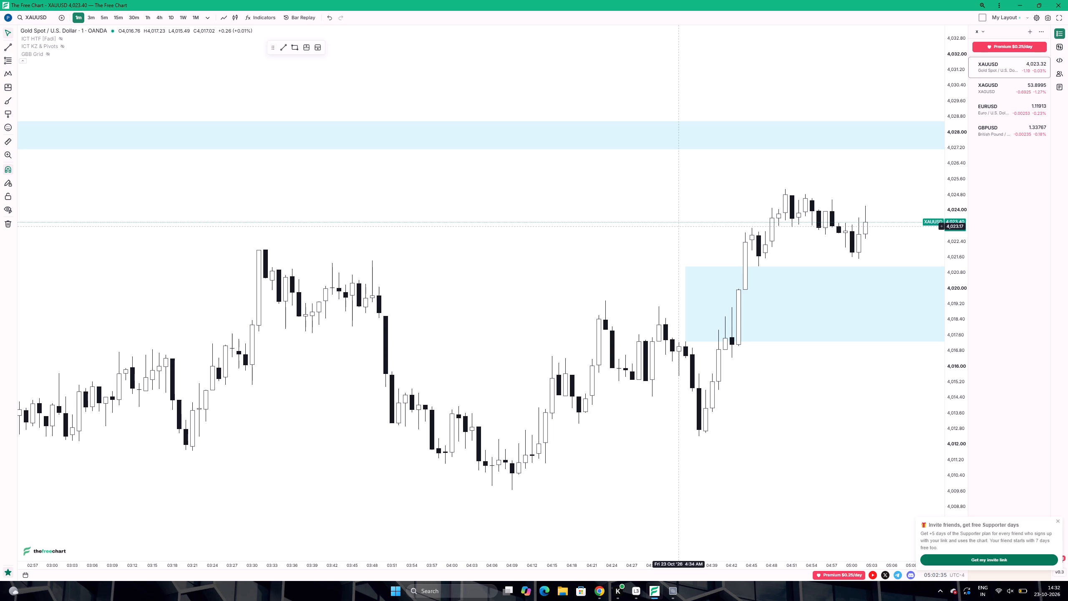
pyautogui.moveTo(785, 222); pyautogui.dragTo(752, 225)
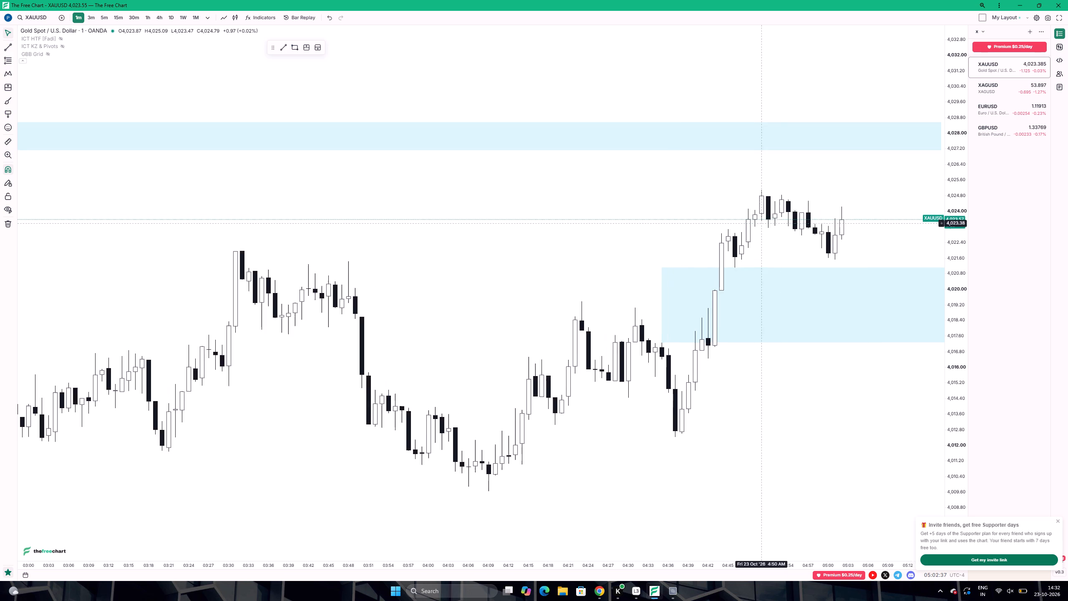
pyautogui.moveTo(752, 225); pyautogui.dragTo(692, 233)
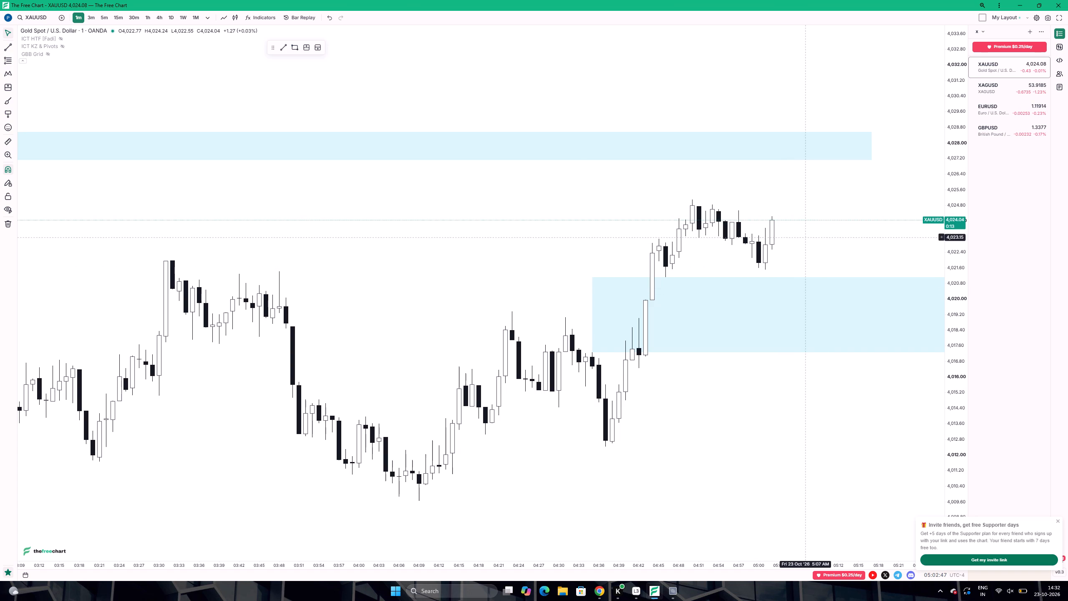
pyautogui.moveTo(818, 225); pyautogui.dragTo(811, 227)
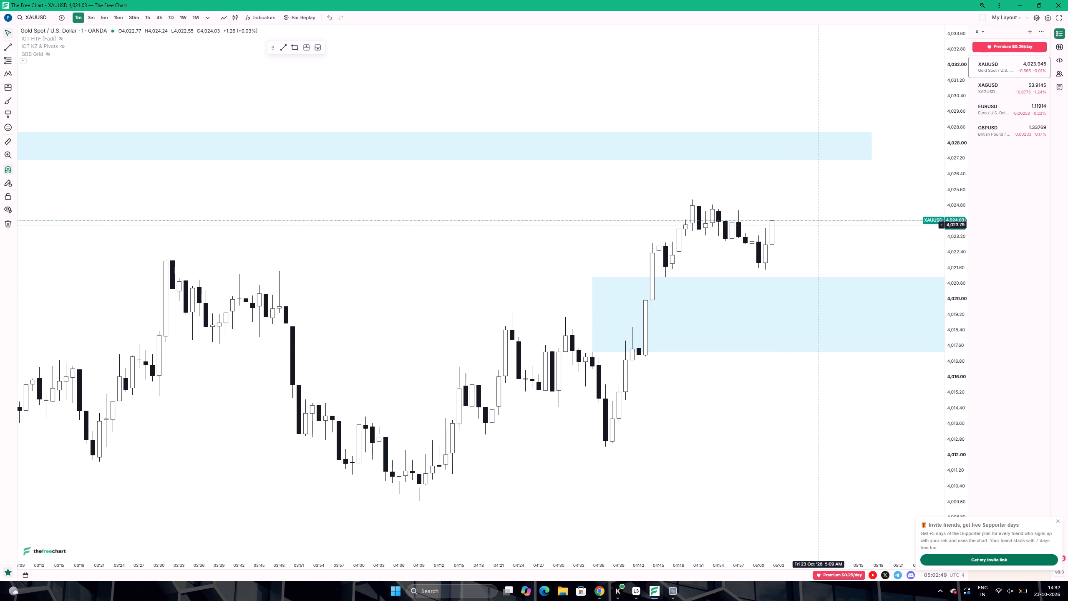
pyautogui.moveTo(811, 227); pyautogui.dragTo(786, 234)
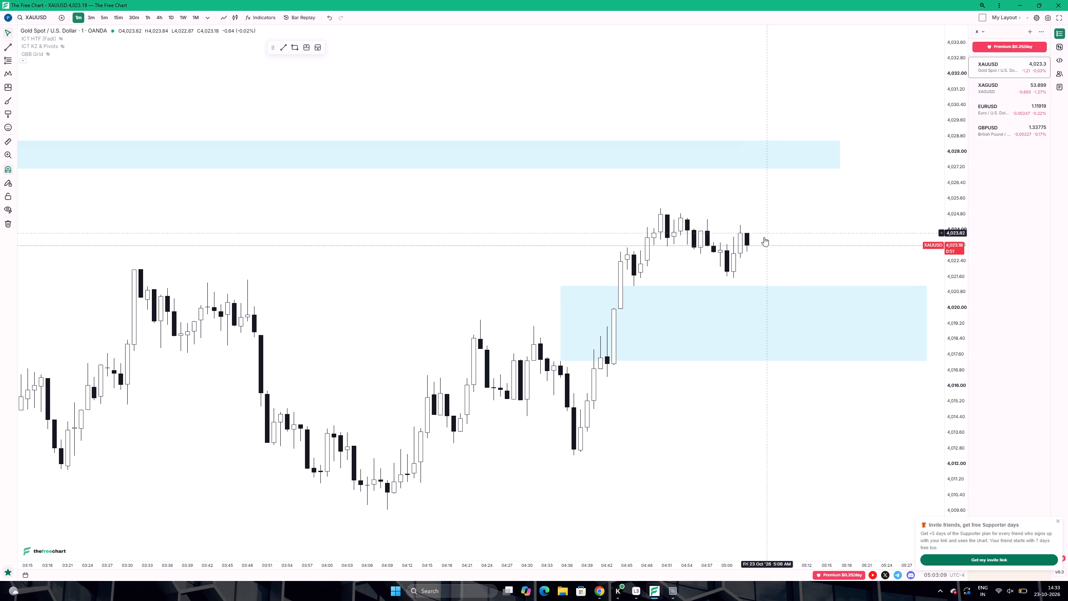
pyautogui.moveTo(809, 236); pyautogui.dragTo(783, 239)
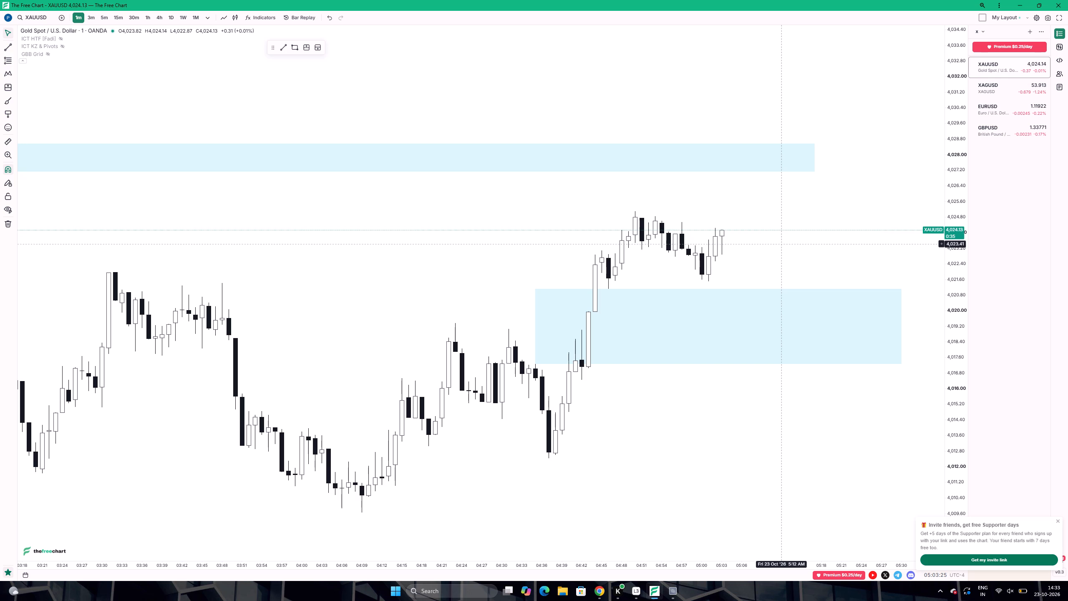
pyautogui.scroll(-5, 776, 251)
pyautogui.scroll(1, 776, 252)
pyautogui.scroll(-5, 776, 250)
pyautogui.scroll(1, 776, 250)
pyautogui.scroll(-3, 776, 250)
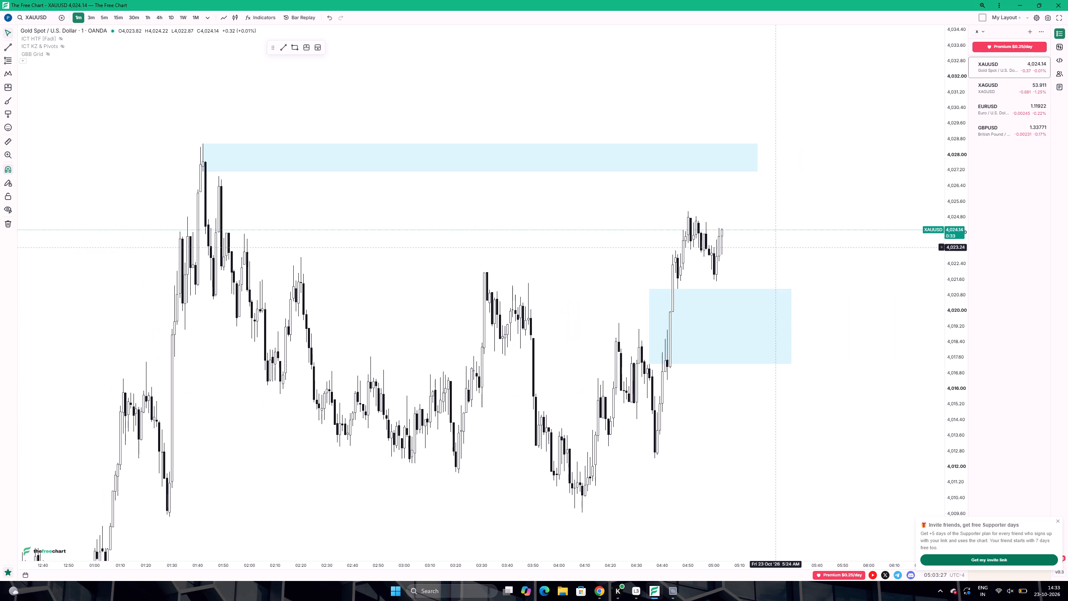
pyautogui.click(95, 16)
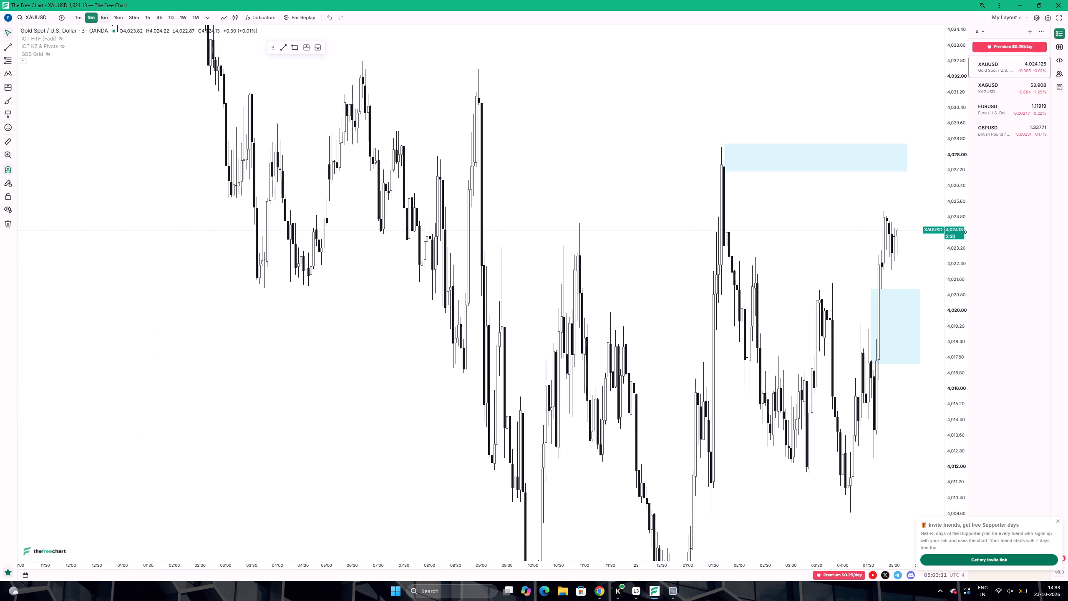
pyautogui.moveTo(537, 130); pyautogui.dragTo(514, 136)
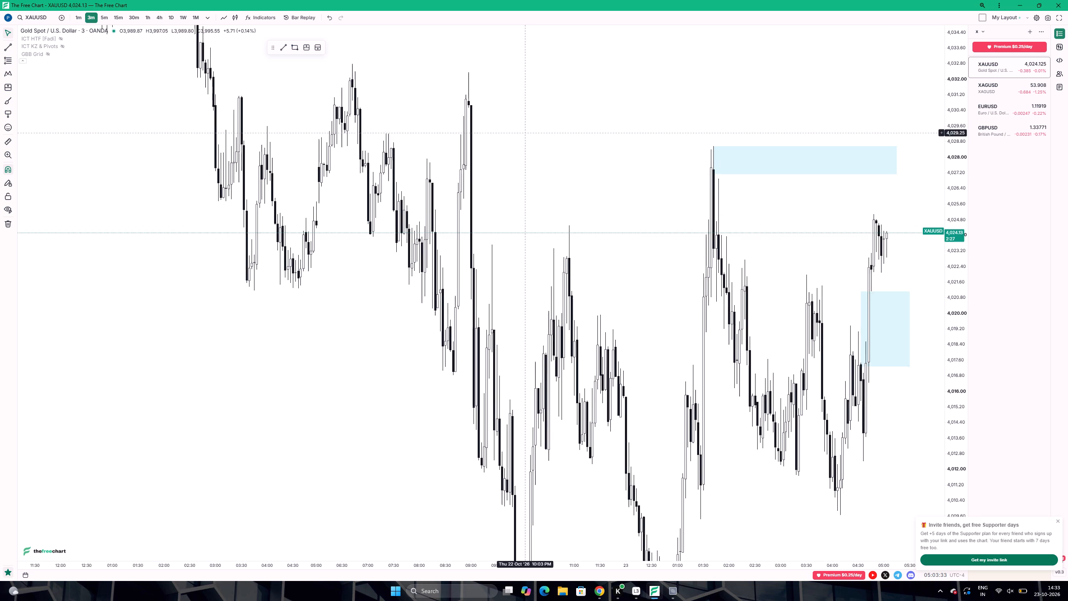
pyautogui.moveTo(514, 136); pyautogui.dragTo(399, 139)
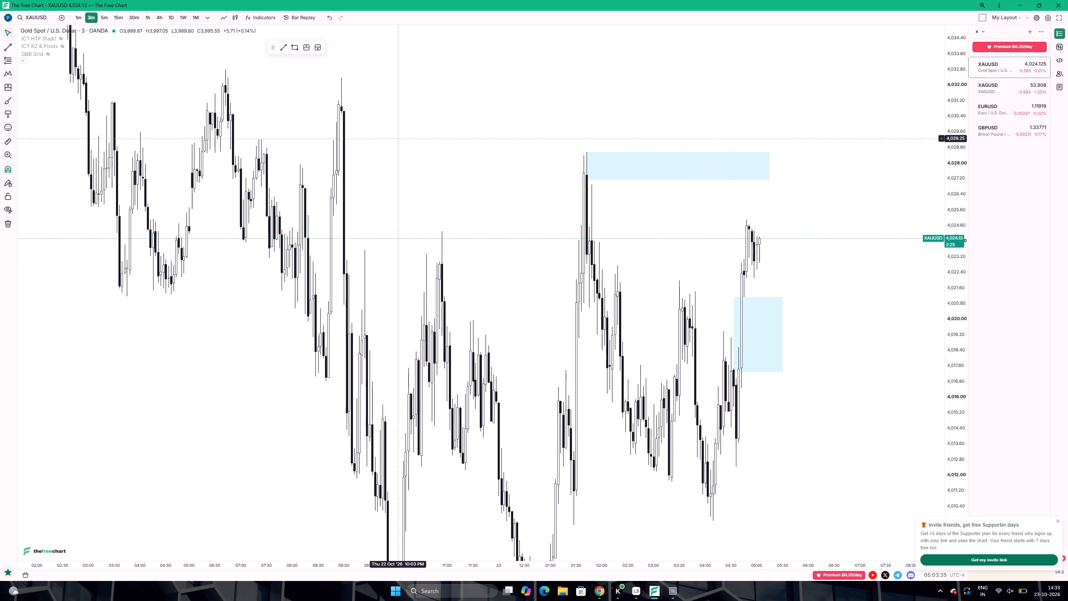
# On the 5-minute chart, draw a horizontal trendline from the 6:40 PM swing high at about 4,032.8 to just past the latest candle.
pyautogui.click(282, 48)
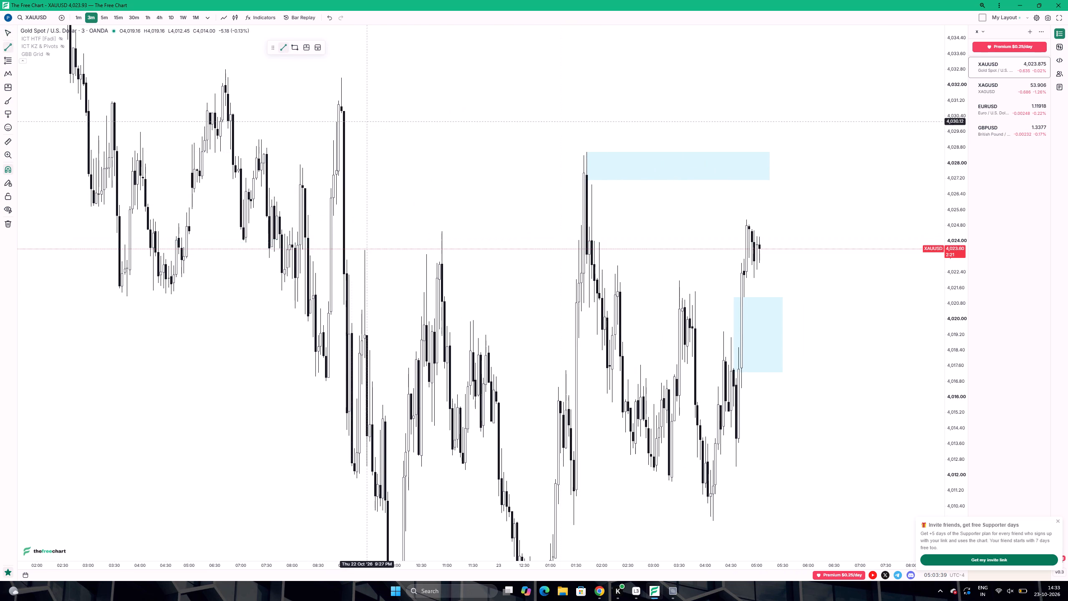
pyautogui.click(106, 19)
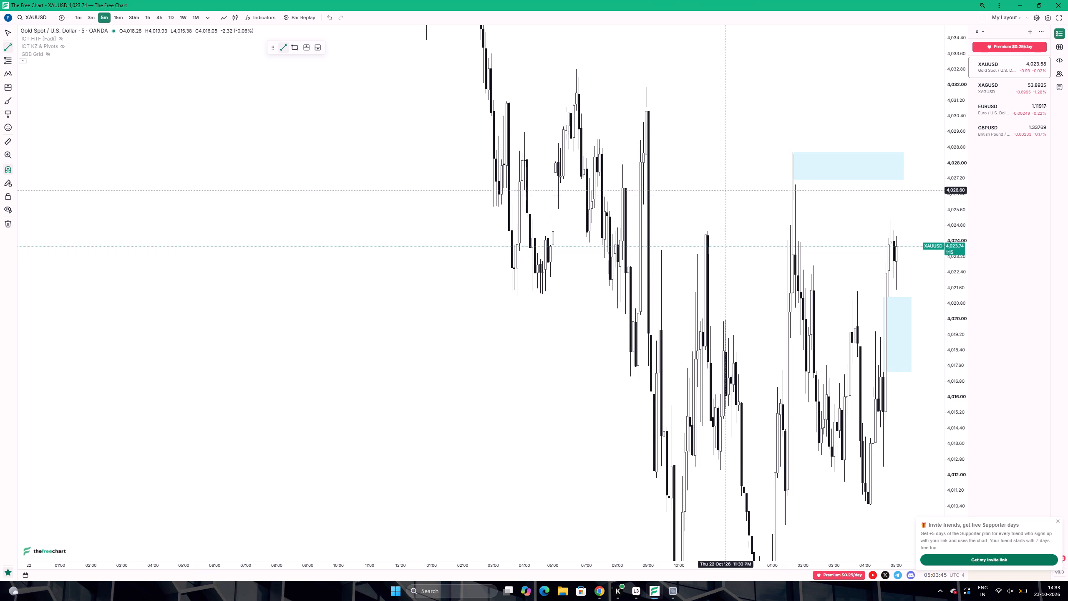
pyautogui.scroll(6, 633, 185)
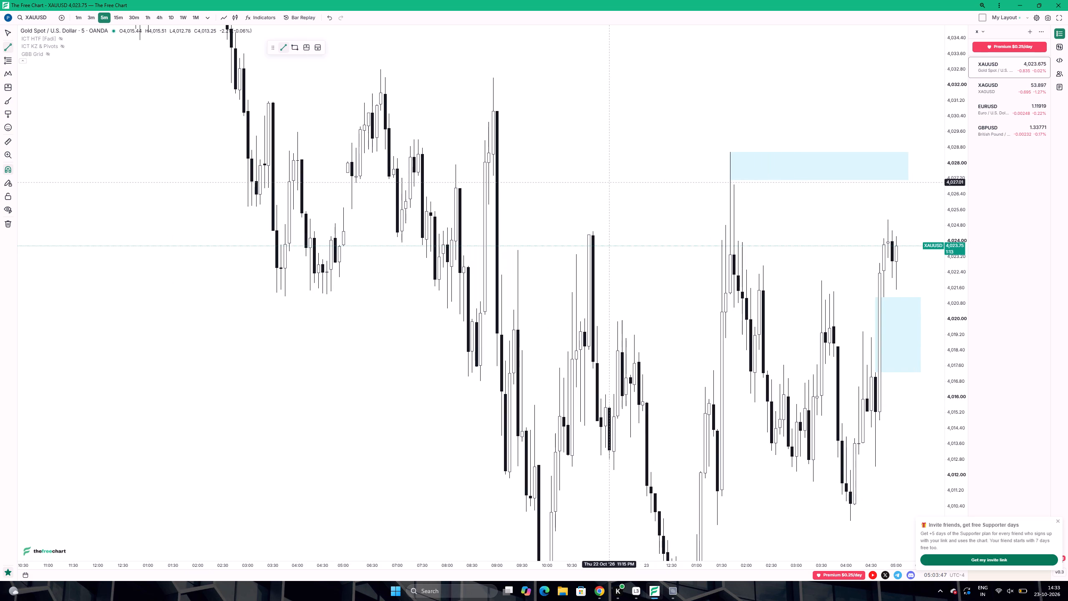
pyautogui.scroll(1, 582, 179)
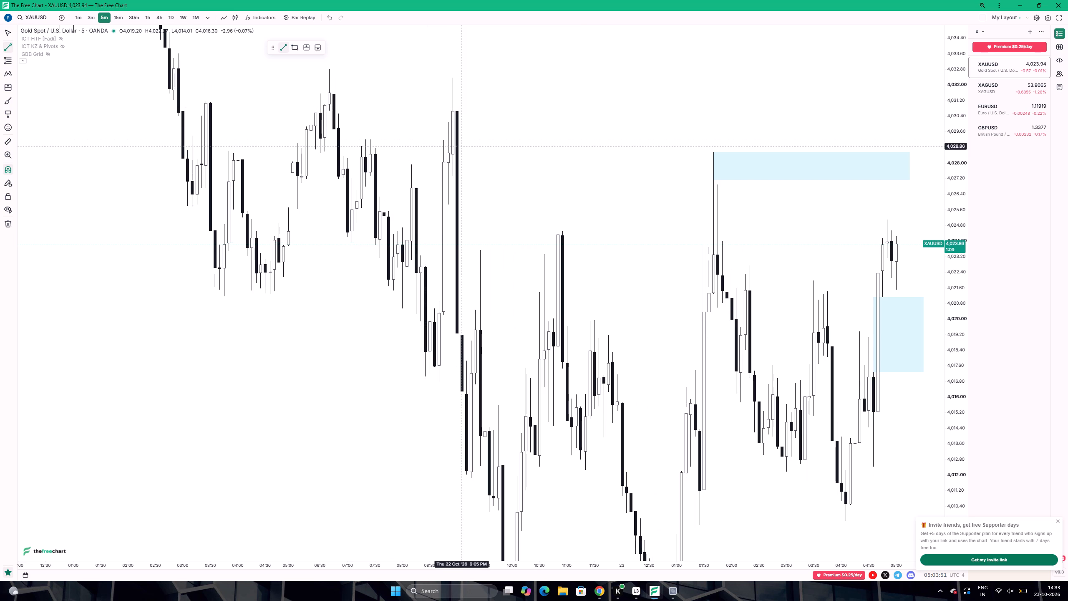
pyautogui.click(330, 73)
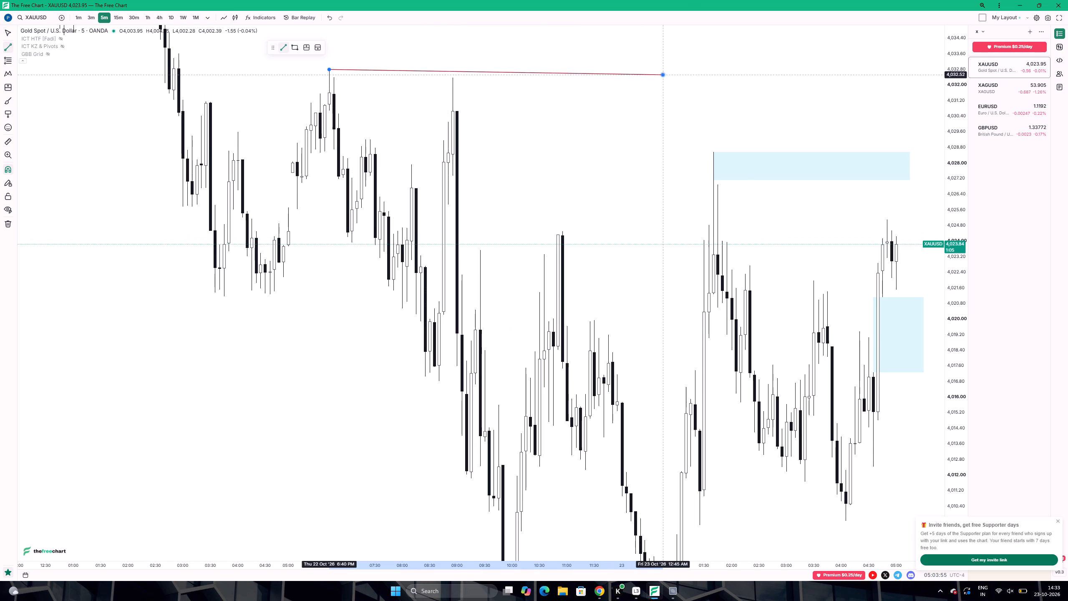
pyautogui.keyDown('shift'); pyautogui.click(920, 88); pyautogui.keyUp('shift')
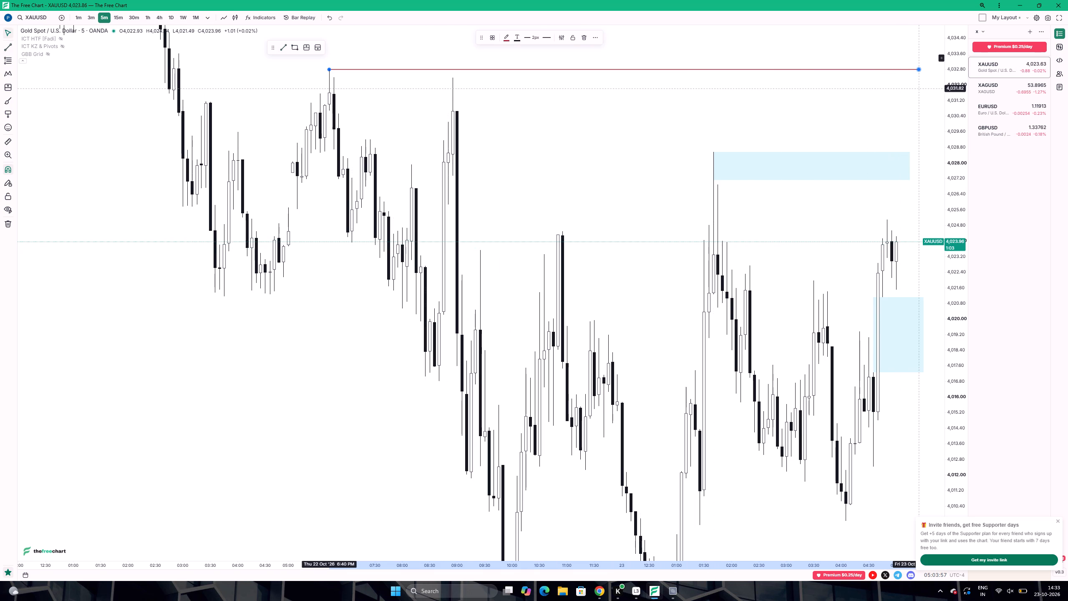
# Apply the Buyside Liquidity drawing template to the horizontal trendline at the 6:40 PM swing high.
pyautogui.click(491, 37)
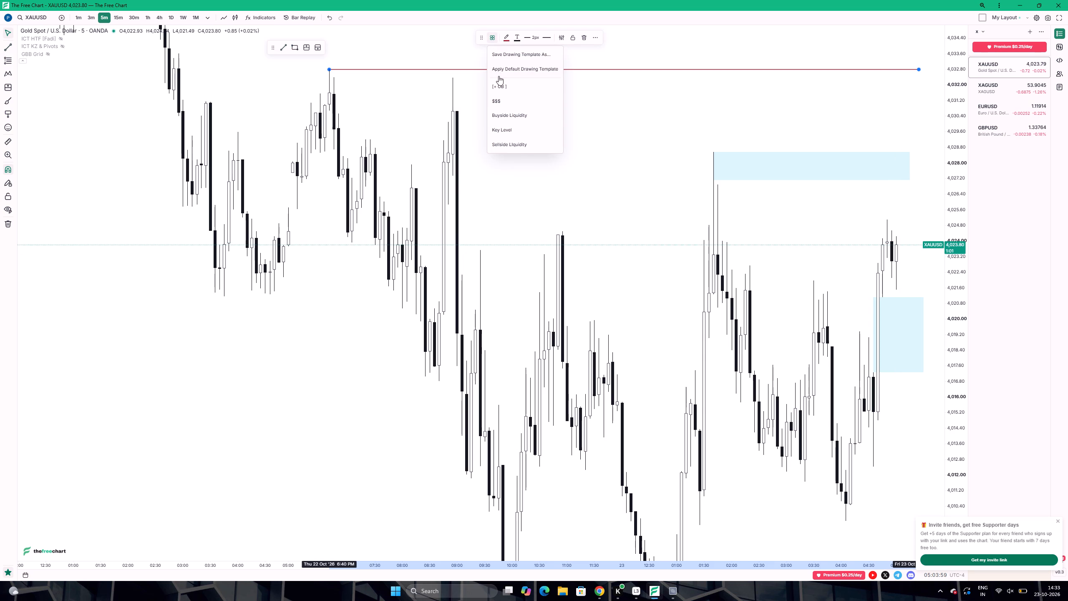
pyautogui.click(506, 115)
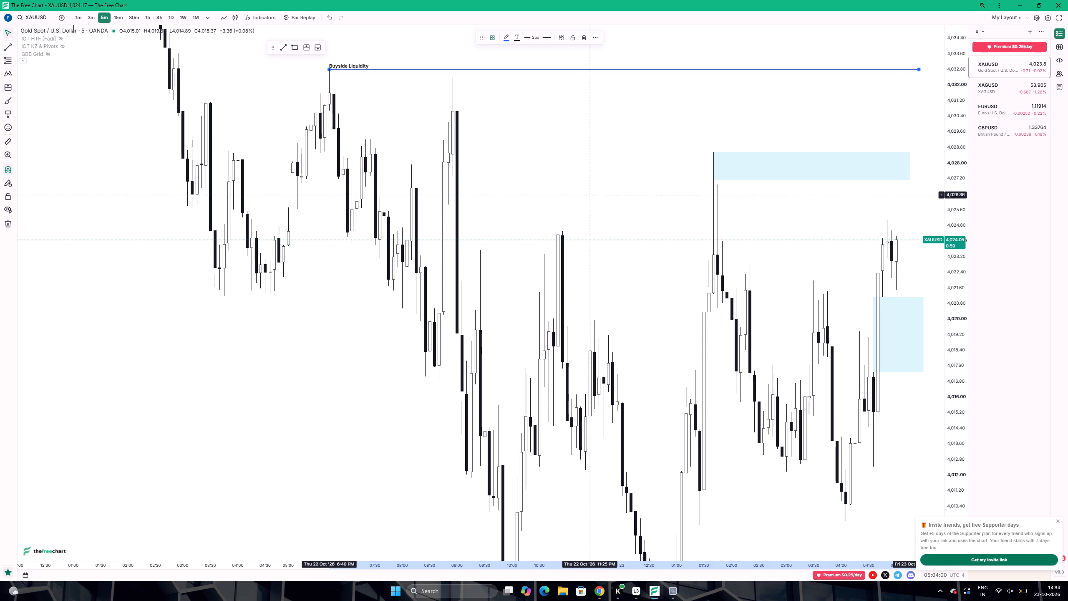
# Place a long position at the 5:00 AM candle with entry about 4,022.9 and its target on the buyside liquidity line, about 4,032.8.
pyautogui.moveTo(609, 199); pyautogui.dragTo(481, 208)
pyautogui.scroll(7, 840, 222)
pyautogui.moveTo(843, 227); pyautogui.dragTo(804, 228)
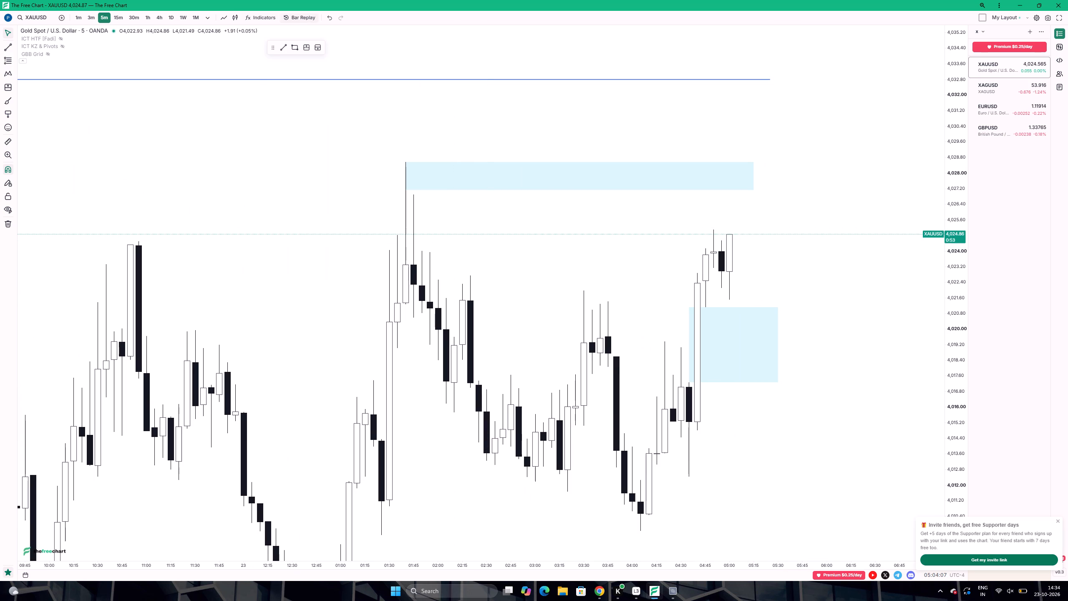
pyautogui.click(308, 49)
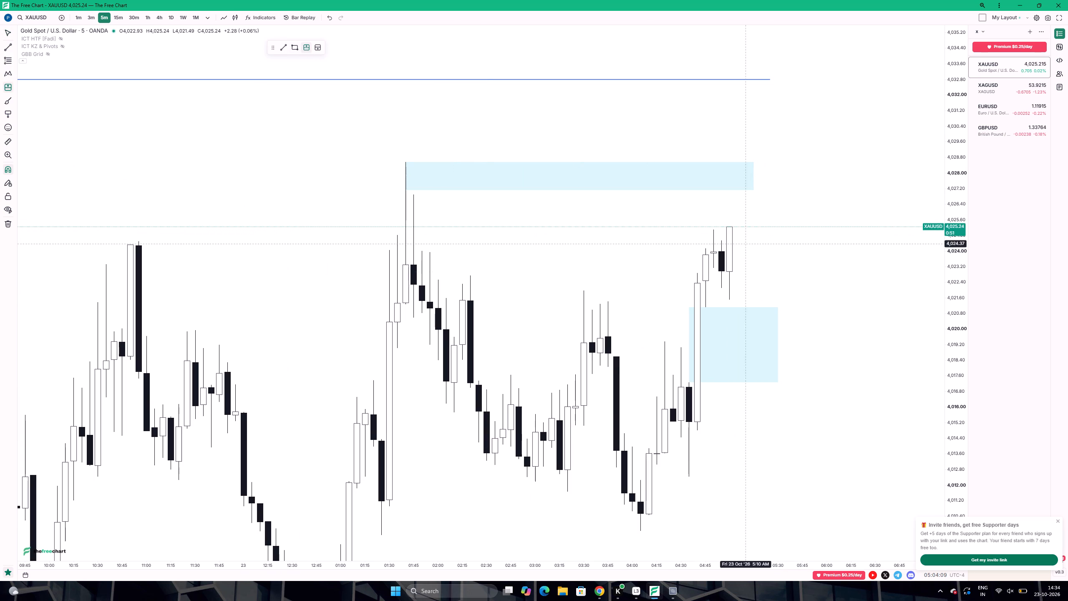
pyautogui.click(730, 261)
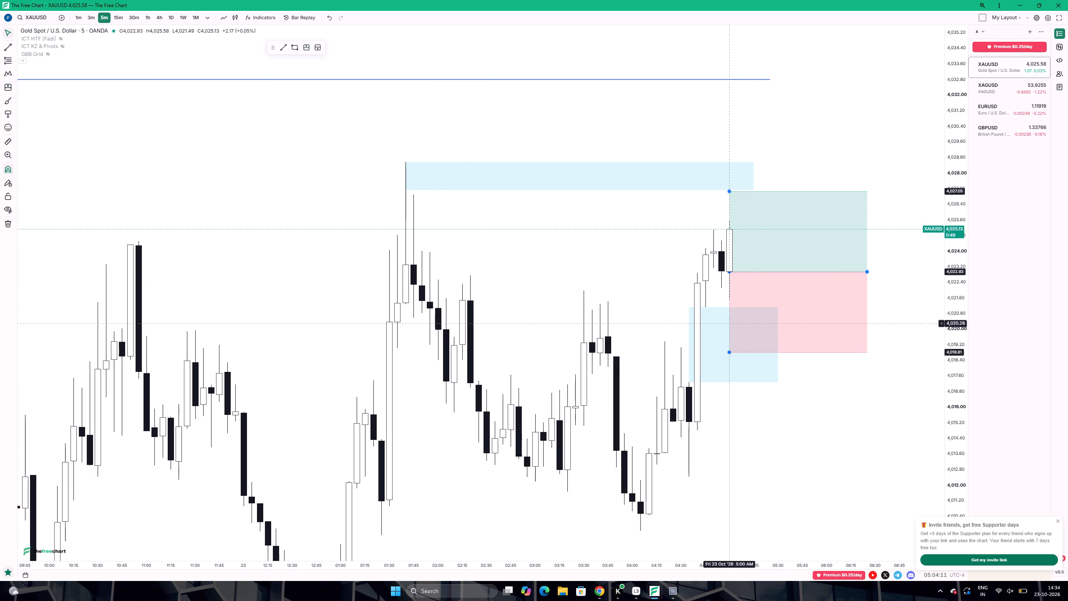
pyautogui.moveTo(730, 191); pyautogui.dragTo(720, 124)
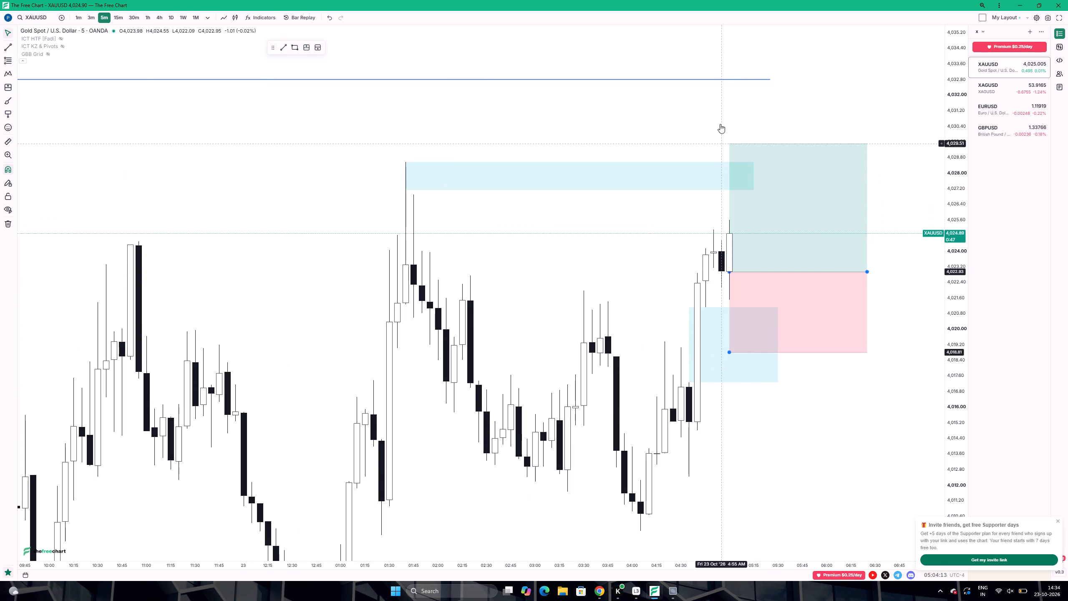
pyautogui.moveTo(720, 124); pyautogui.dragTo(738, 80)
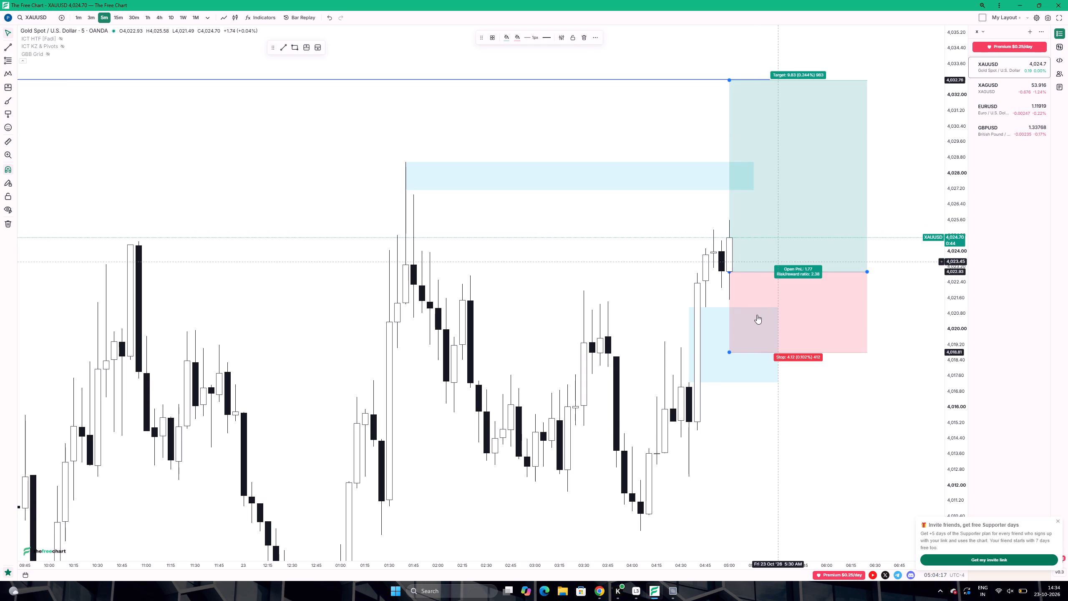
# Raise the long position's stop to about 4,021.1 at the top of the lower gap zone, and shorten it to about 5:40 AM.
pyautogui.moveTo(730, 351); pyautogui.dragTo(725, 308)
pyautogui.click(871, 332)
pyautogui.moveTo(866, 333); pyautogui.dragTo(841, 354)
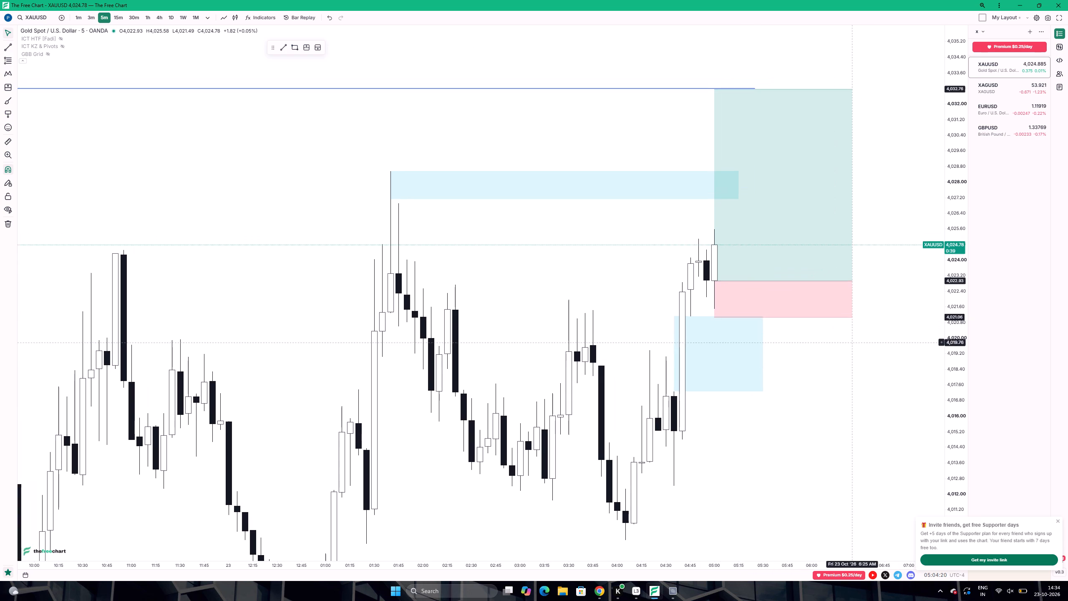
pyautogui.moveTo(841, 354); pyautogui.dragTo(838, 358)
pyautogui.moveTo(839, 297); pyautogui.dragTo(769, 297)
pyautogui.click(831, 298)
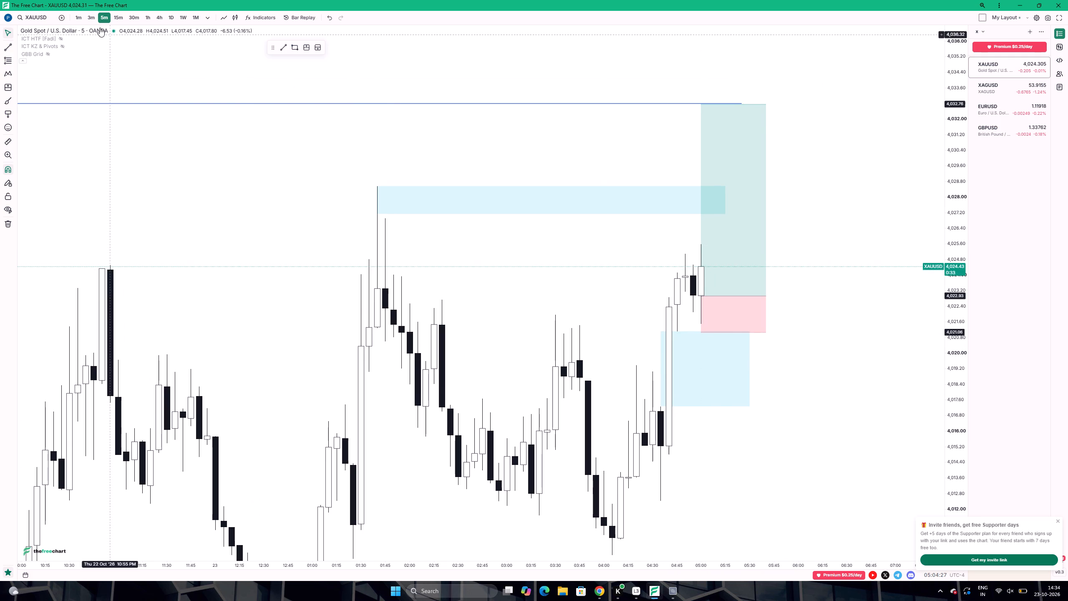
# Switch the XAUUSD chart to the 3-minute timeframe.
pyautogui.click(89, 14)
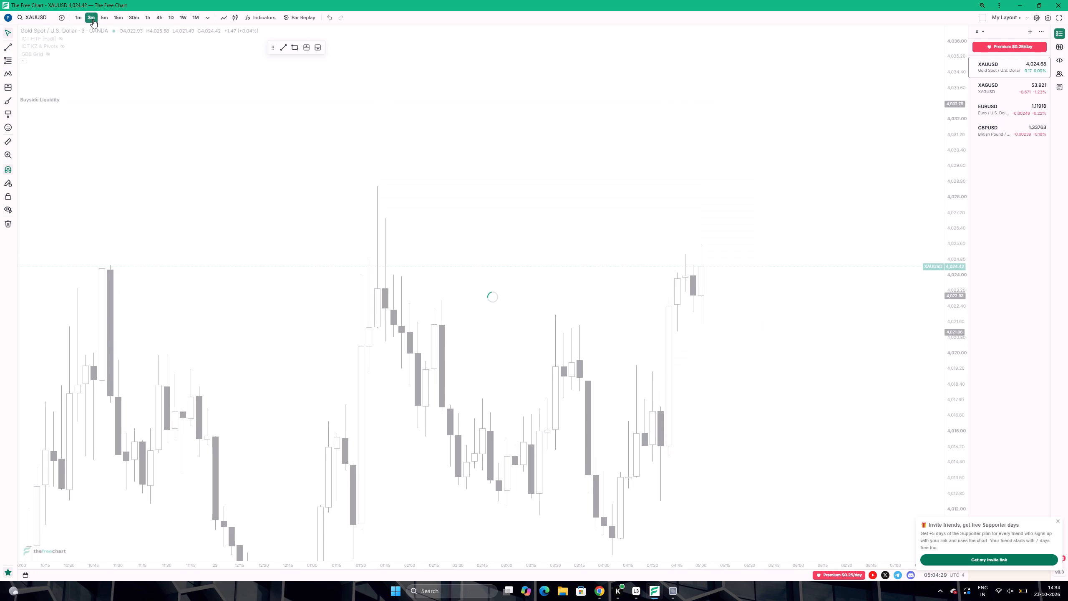
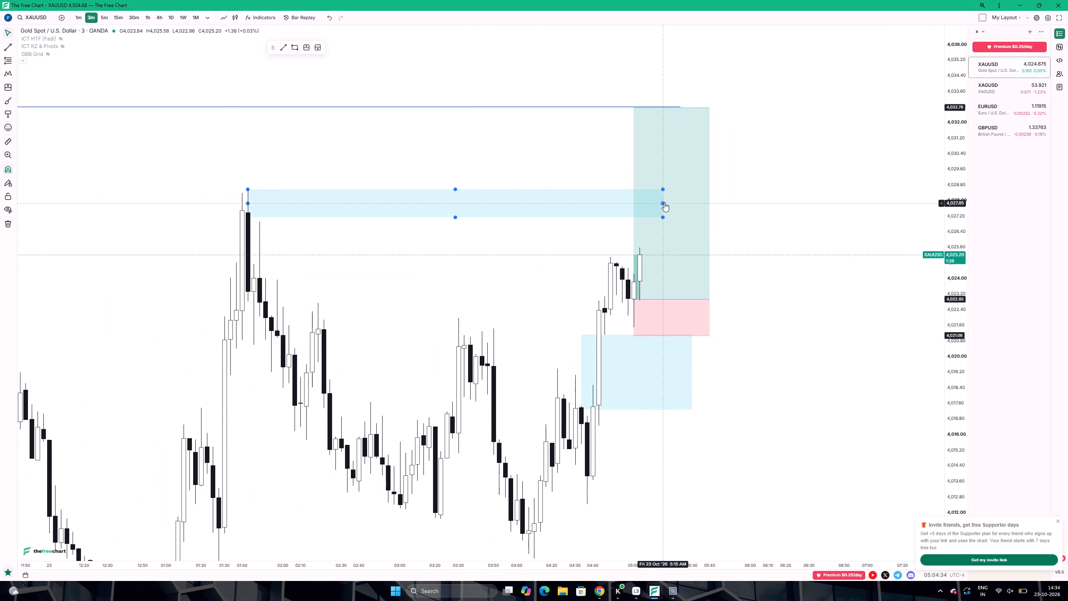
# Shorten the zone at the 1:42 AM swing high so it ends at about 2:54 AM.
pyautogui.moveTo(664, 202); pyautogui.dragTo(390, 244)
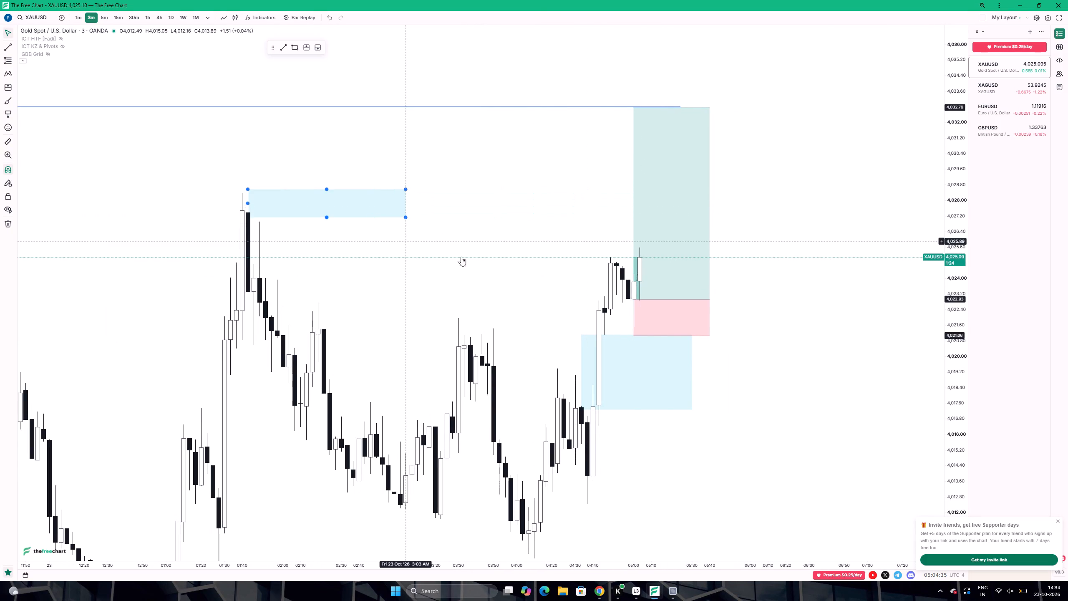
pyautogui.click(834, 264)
# Examine the price action around the long position on the 3-minute chart, checking briefly on the 1-minute timeframe.
pyautogui.moveTo(834, 264); pyautogui.dragTo(819, 305)
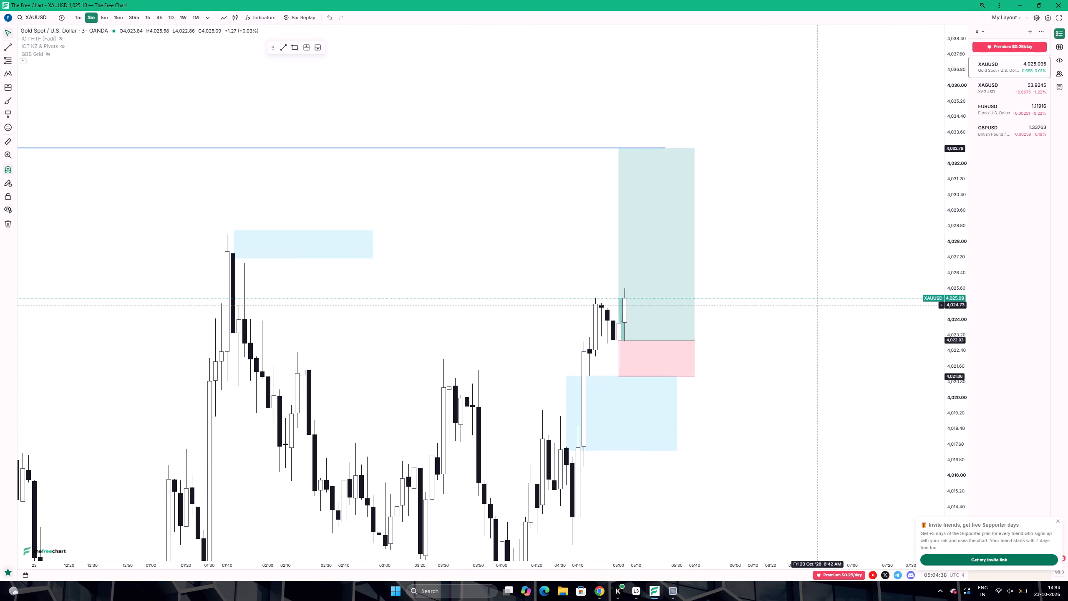
pyautogui.moveTo(961, 380); pyautogui.dragTo(941, 297)
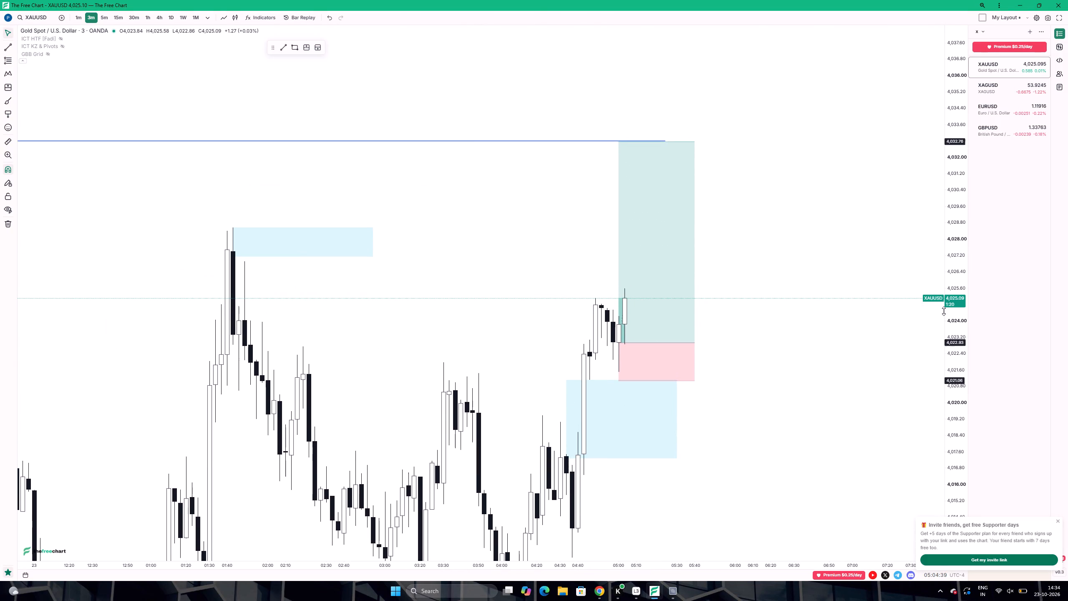
pyautogui.scroll(2, 823, 315)
pyautogui.moveTo(798, 305); pyautogui.dragTo(809, 324)
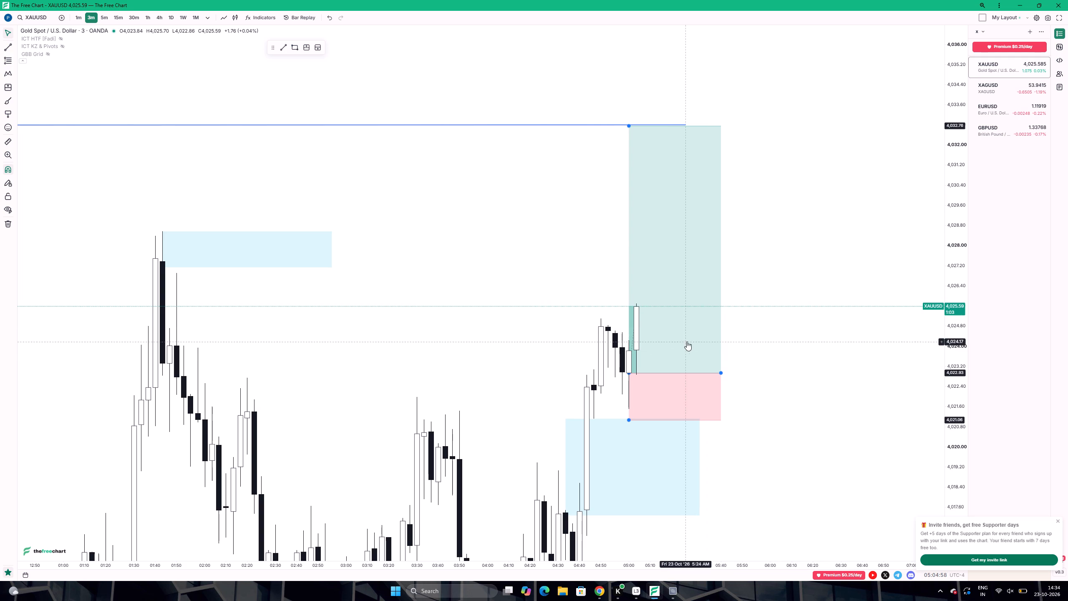
pyautogui.moveTo(844, 376); pyautogui.dragTo(827, 373)
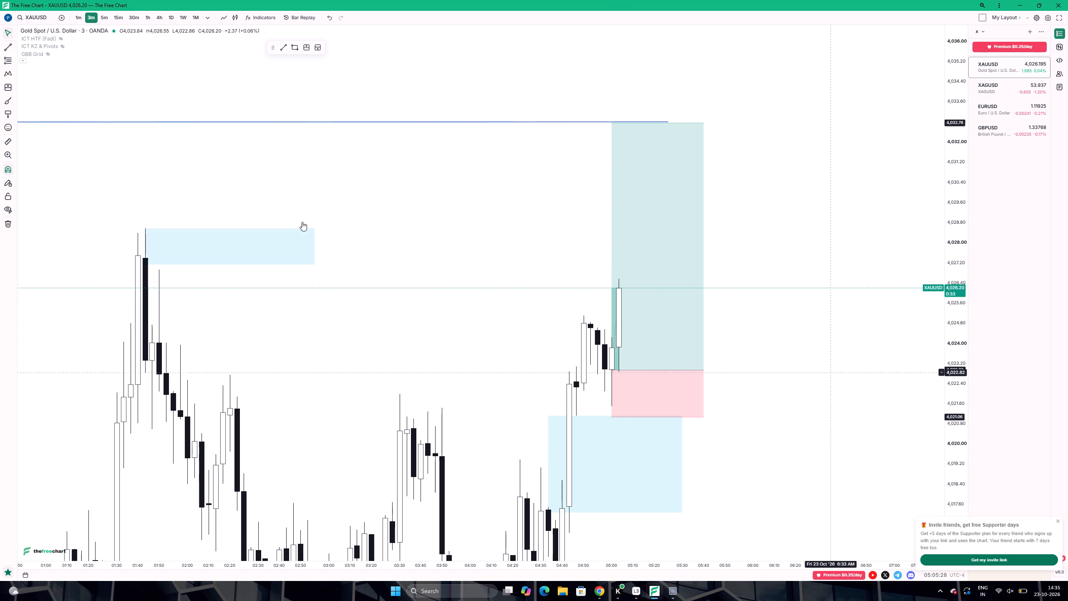
pyautogui.click(79, 21)
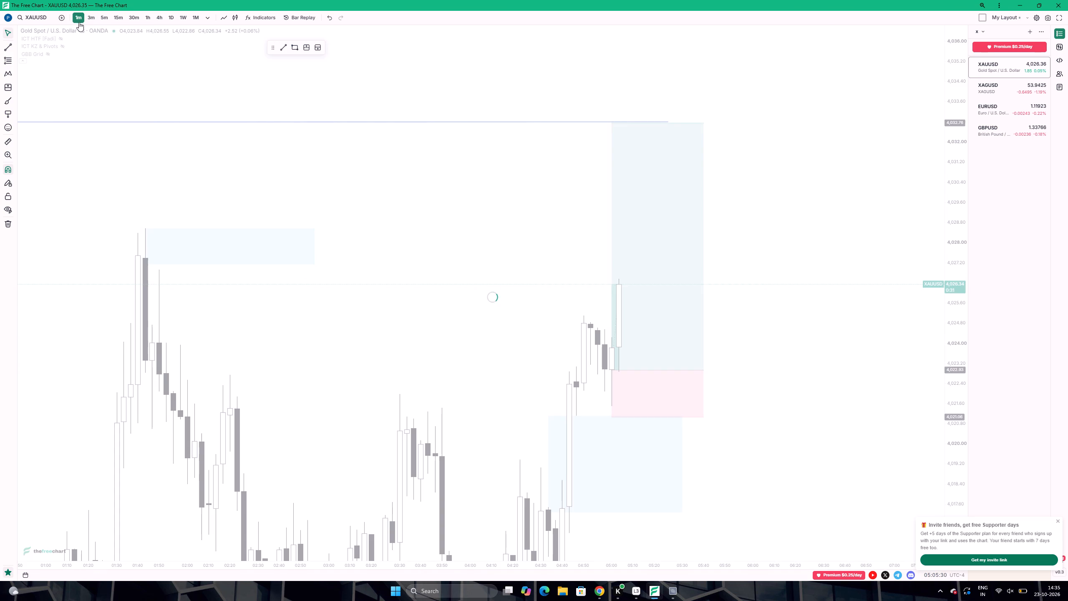
pyautogui.click(91, 17)
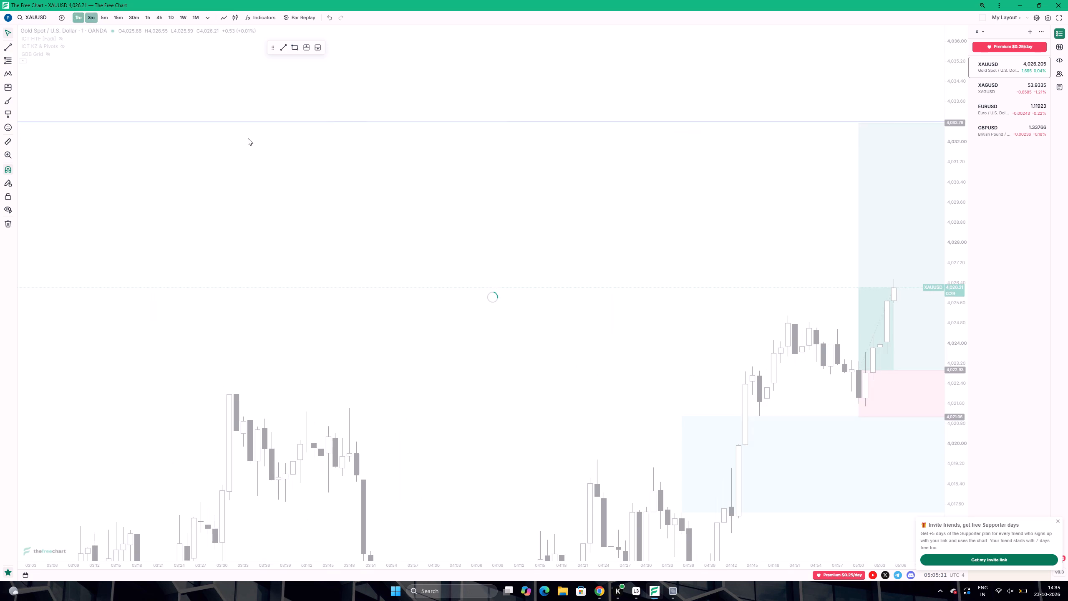
# Draw a rectangle zone at the 8:57 PM swing high from 4,032.36 to about 4,030.7, spanning 8:45 PM to about 5:30 AM.
pyautogui.scroll(-1, 580, 385)
pyautogui.scroll(1, 581, 385)
pyautogui.scroll(-4, 582, 386)
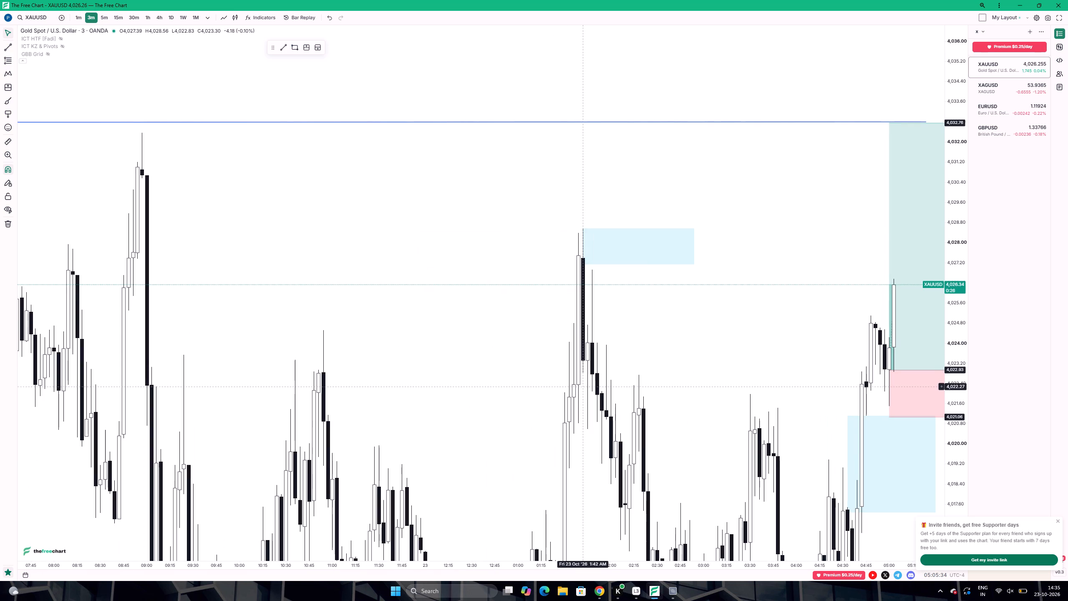
pyautogui.click(296, 45)
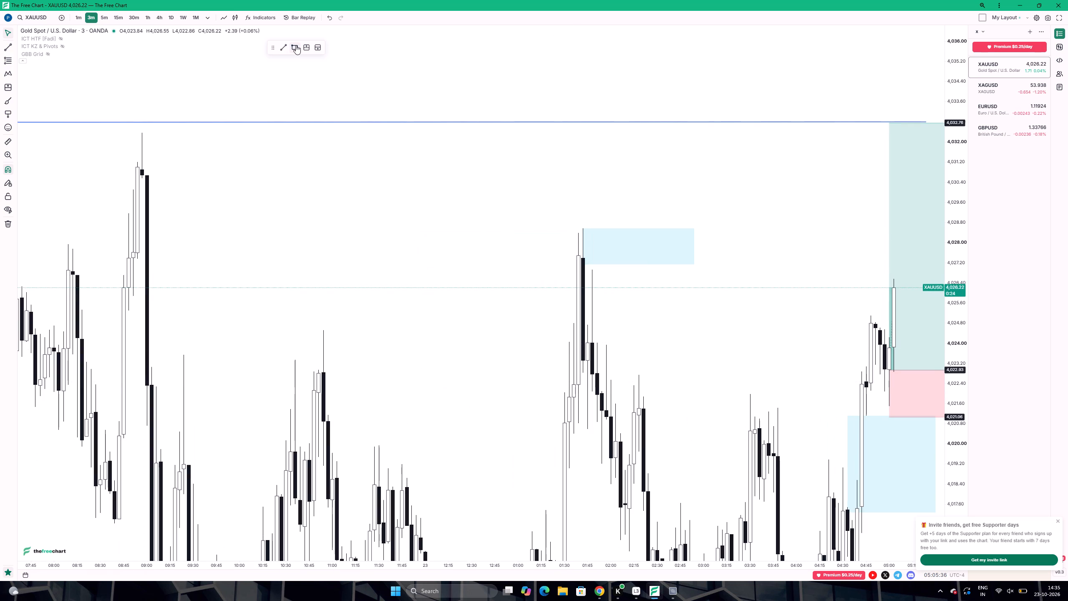
pyautogui.click(142, 177)
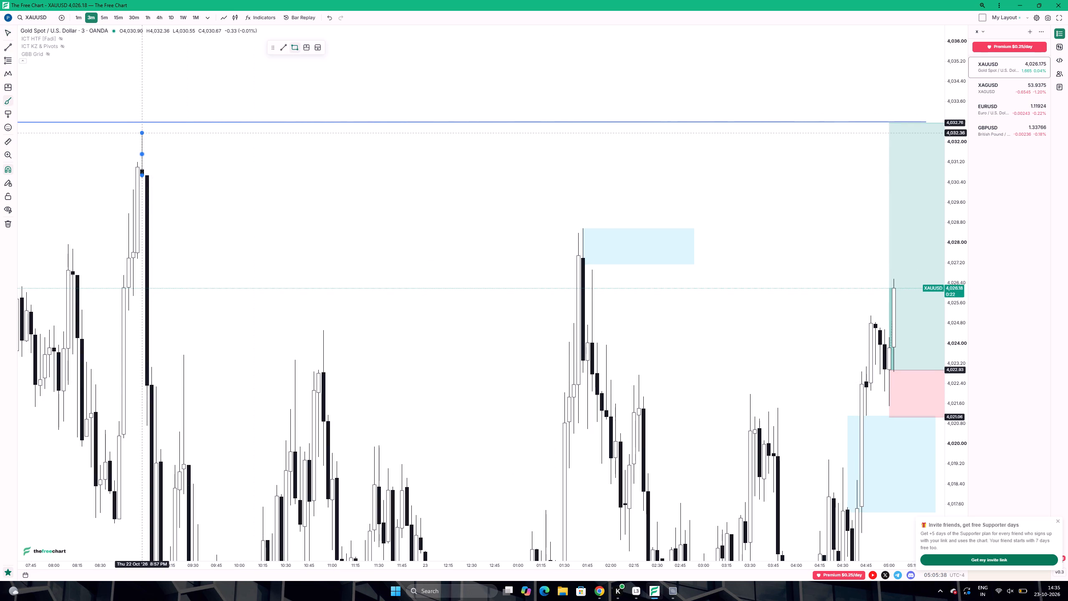
pyautogui.click(142, 134)
pyautogui.moveTo(141, 154); pyautogui.dragTo(616, 209)
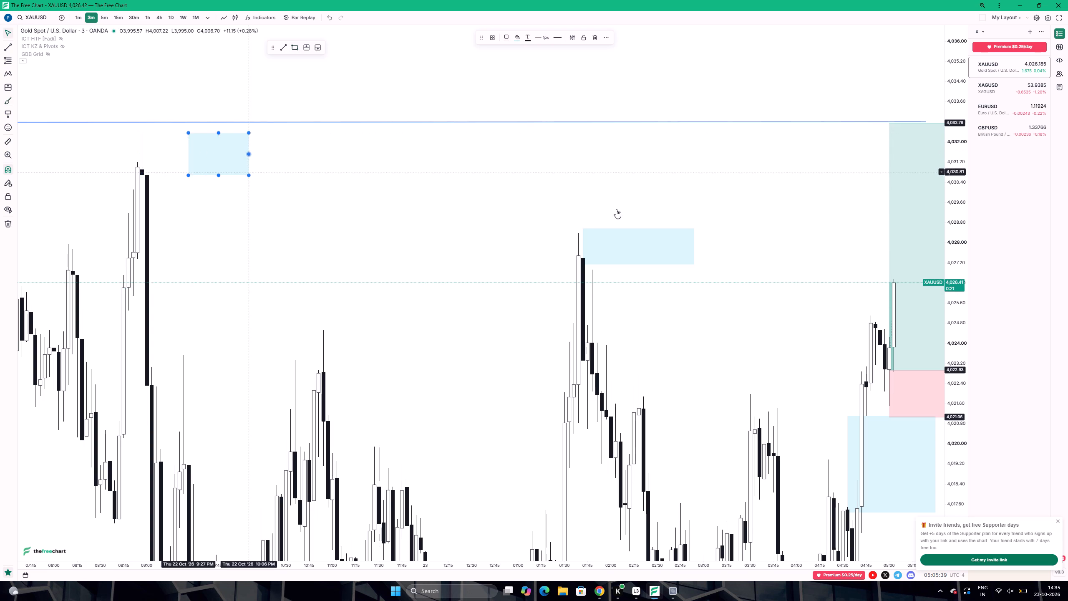
pyautogui.moveTo(616, 209); pyautogui.dragTo(194, 197)
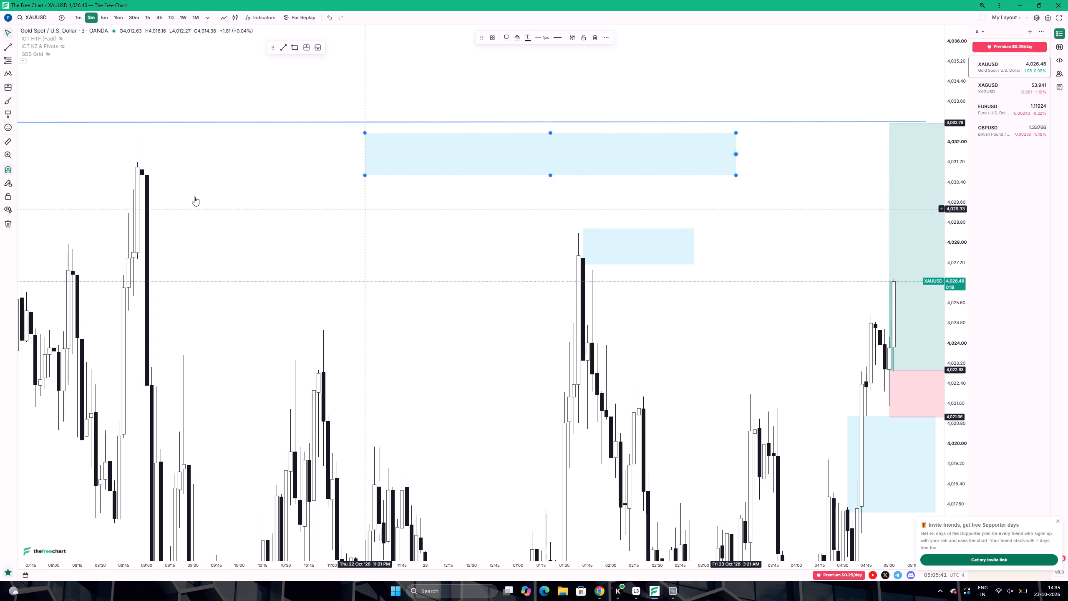
pyautogui.moveTo(194, 197); pyautogui.dragTo(122, 197)
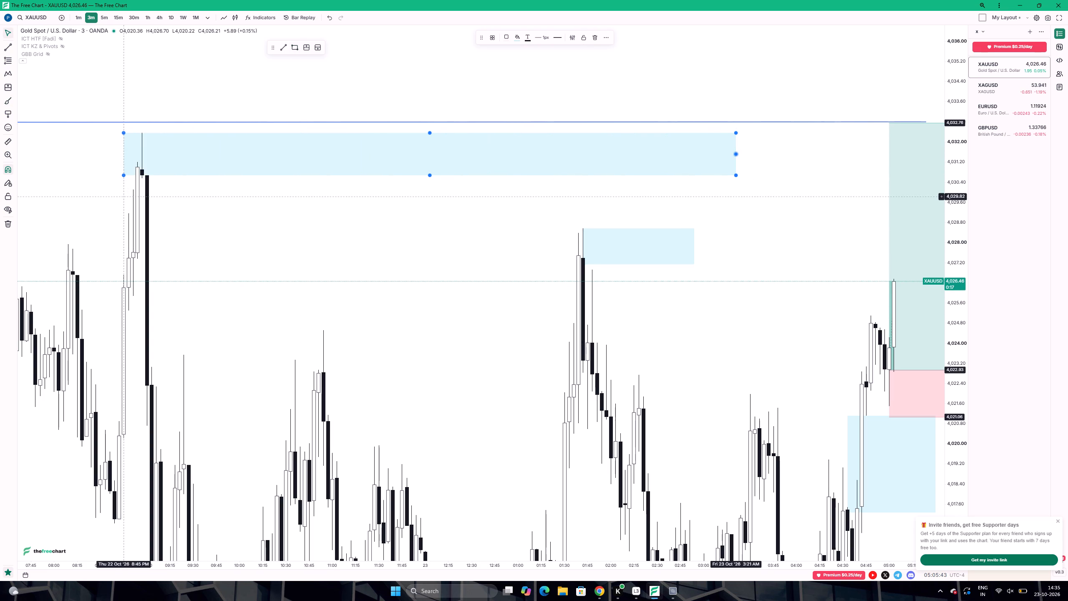
pyautogui.moveTo(737, 153); pyautogui.dragTo(937, 155)
pyautogui.moveTo(823, 231); pyautogui.dragTo(811, 233)
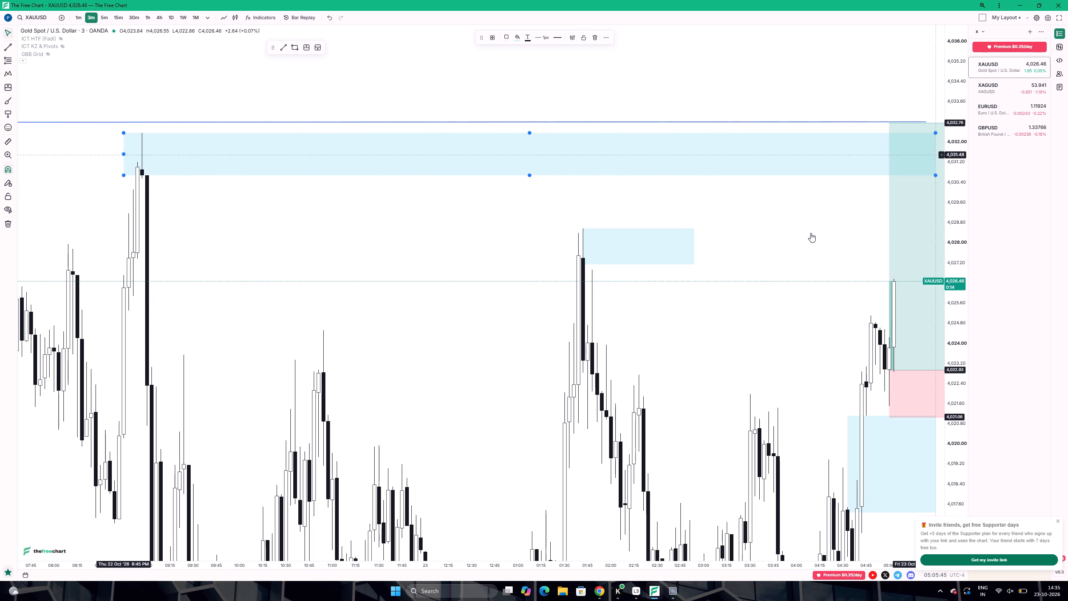
# Switch the XAUUSD chart to the 1-minute timeframe.
pyautogui.moveTo(811, 233); pyautogui.dragTo(575, 209)
pyautogui.scroll(5, 842, 246)
pyautogui.scroll(-2, 842, 246)
pyautogui.scroll(1, 842, 246)
pyautogui.scroll(2, 797, 265)
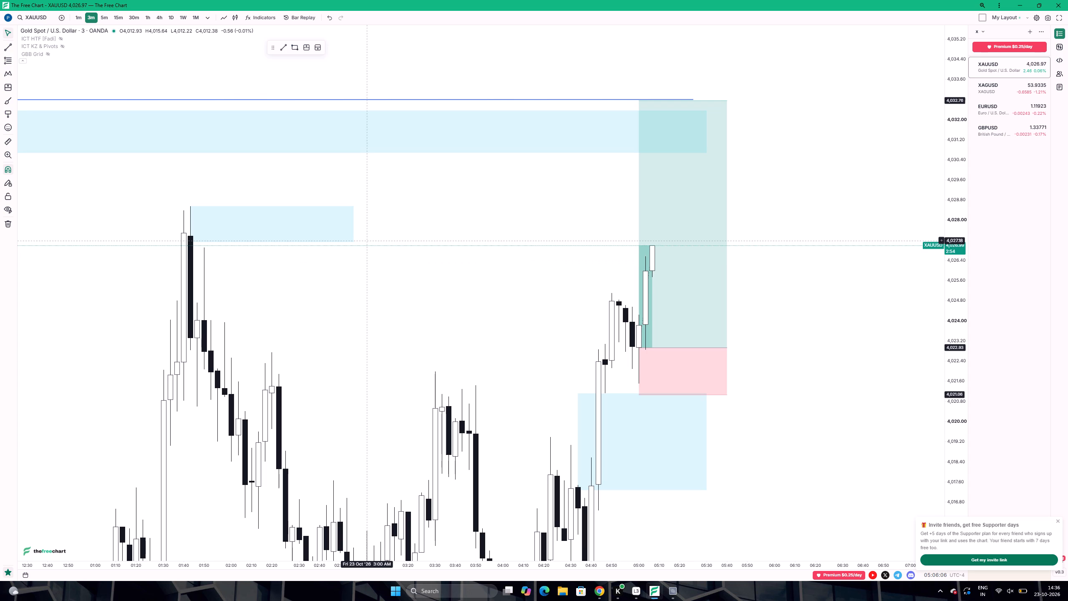
pyautogui.moveTo(816, 217); pyautogui.dragTo(799, 223)
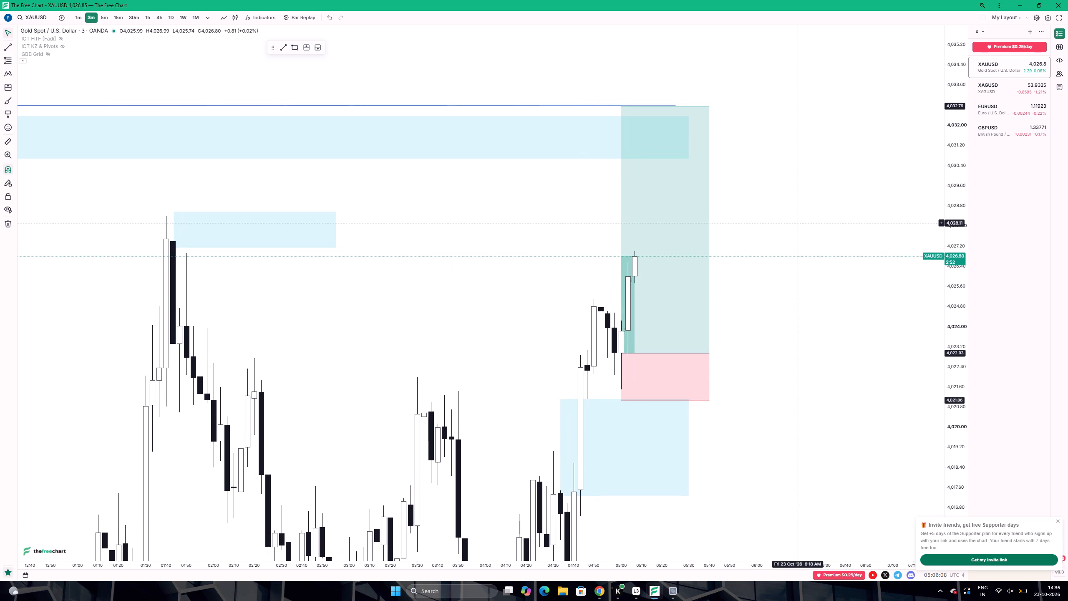
pyautogui.click(79, 18)
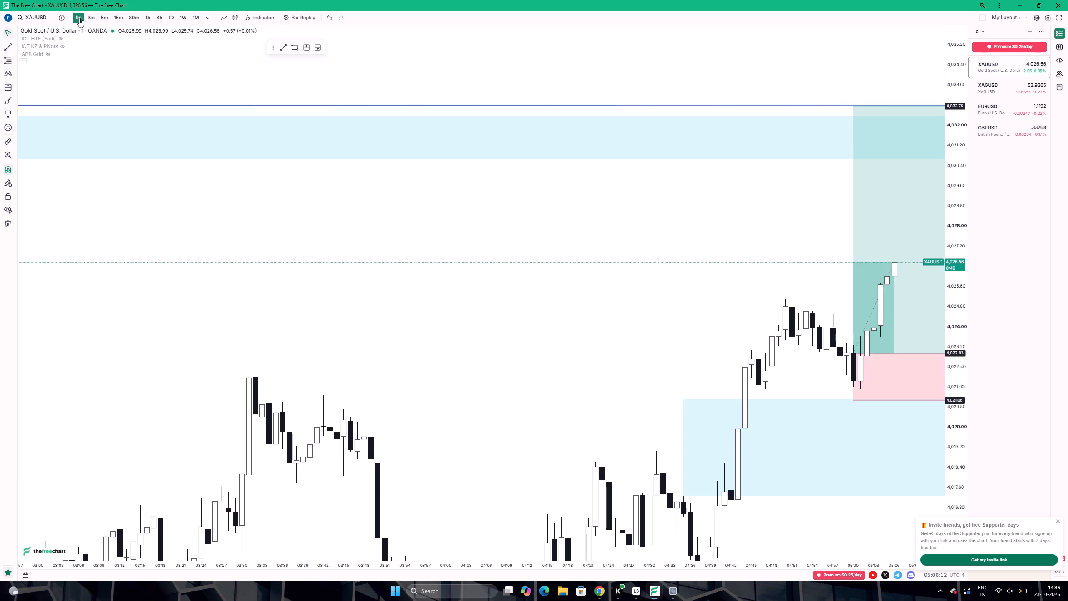
# Extend the zone at the 1:42 AM swing high to about 5:30 AM, across the long position.
pyautogui.scroll(-2, 367, 189)
pyautogui.scroll(1, 400, 195)
pyautogui.scroll(-3, 404, 195)
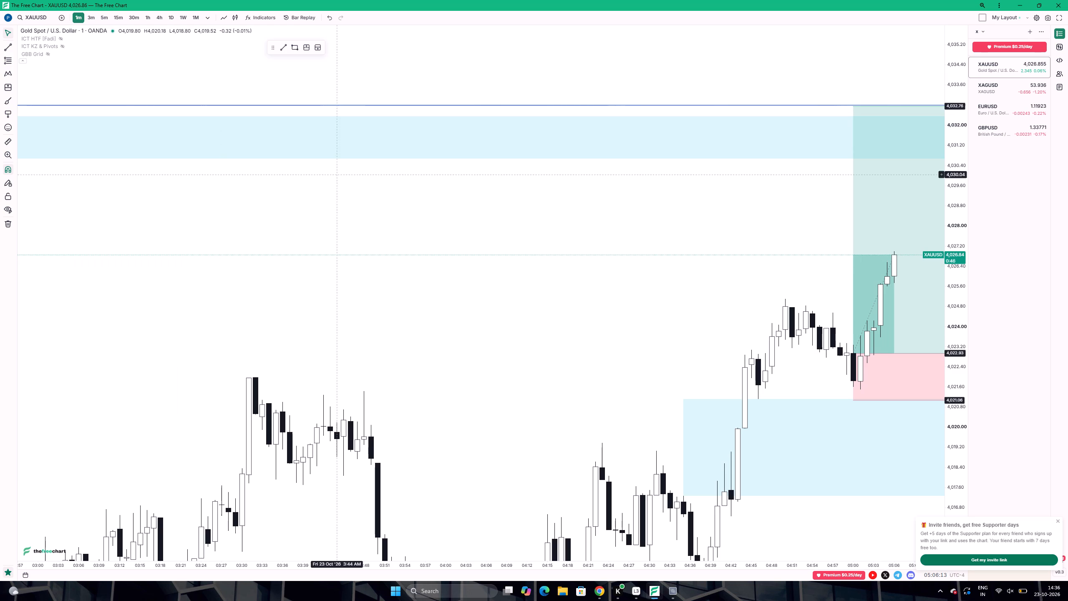
pyautogui.scroll(-4, 400, 195)
pyautogui.scroll(-5, 515, 264)
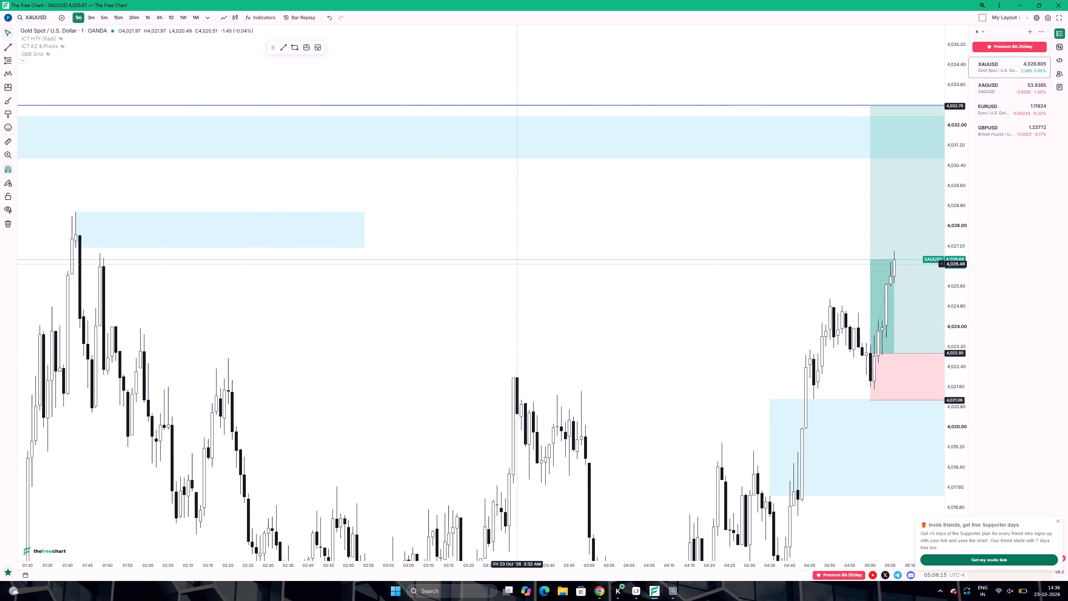
pyautogui.scroll(-3, 515, 264)
pyautogui.scroll(1, 515, 264)
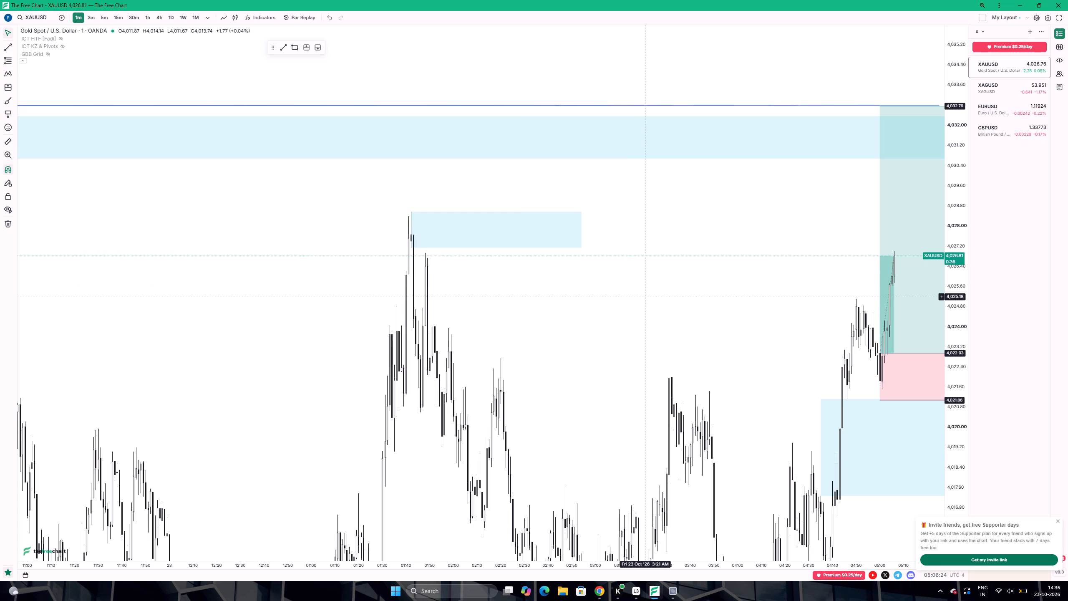
pyautogui.moveTo(652, 309); pyautogui.dragTo(538, 242)
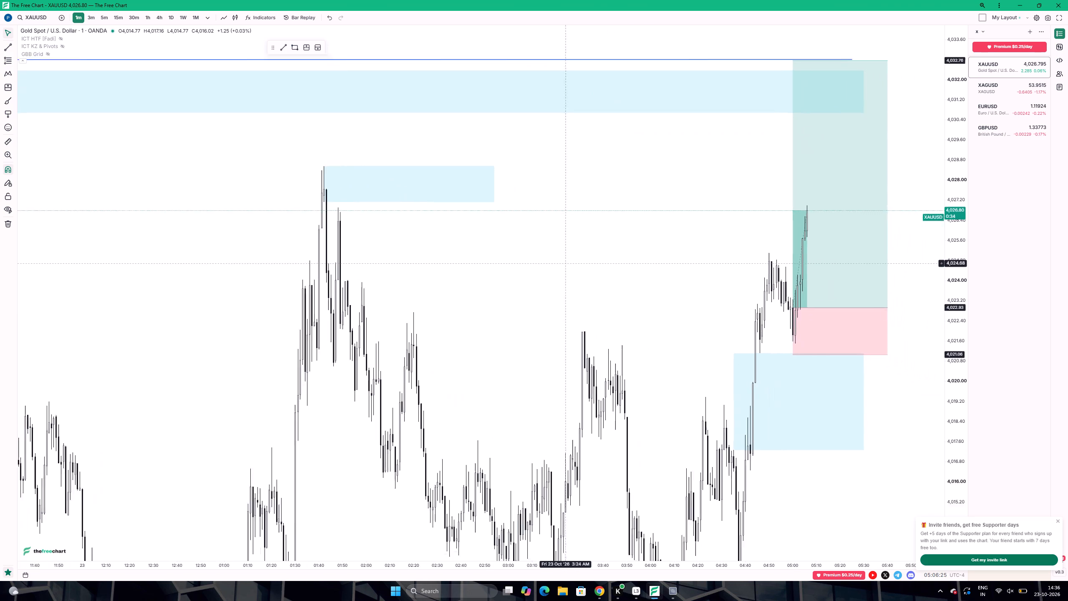
pyautogui.moveTo(538, 242); pyautogui.dragTo(483, 196)
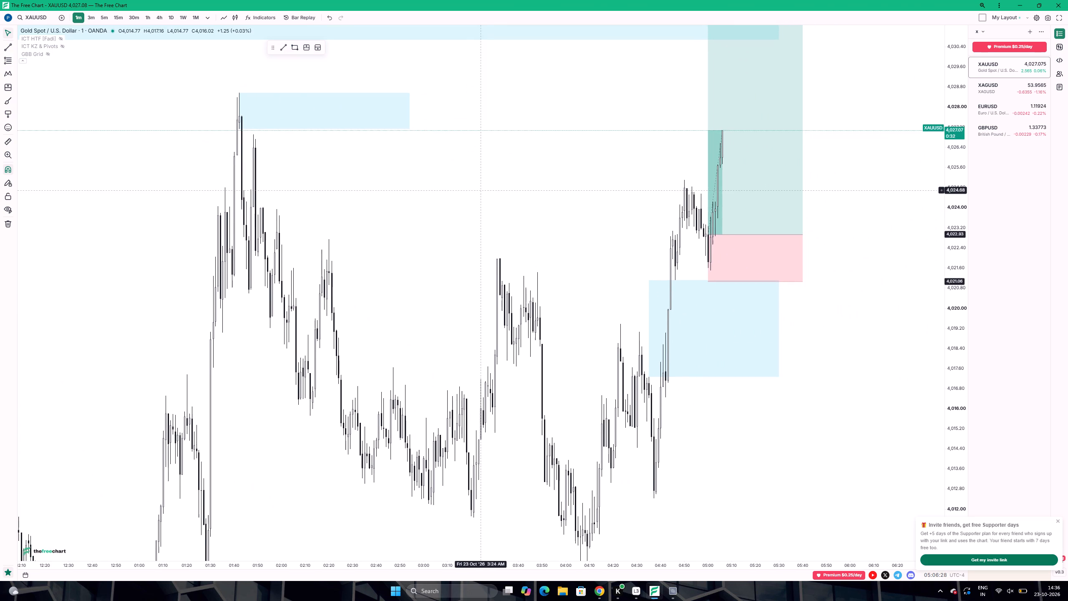
pyautogui.moveTo(483, 196); pyautogui.dragTo(512, 252)
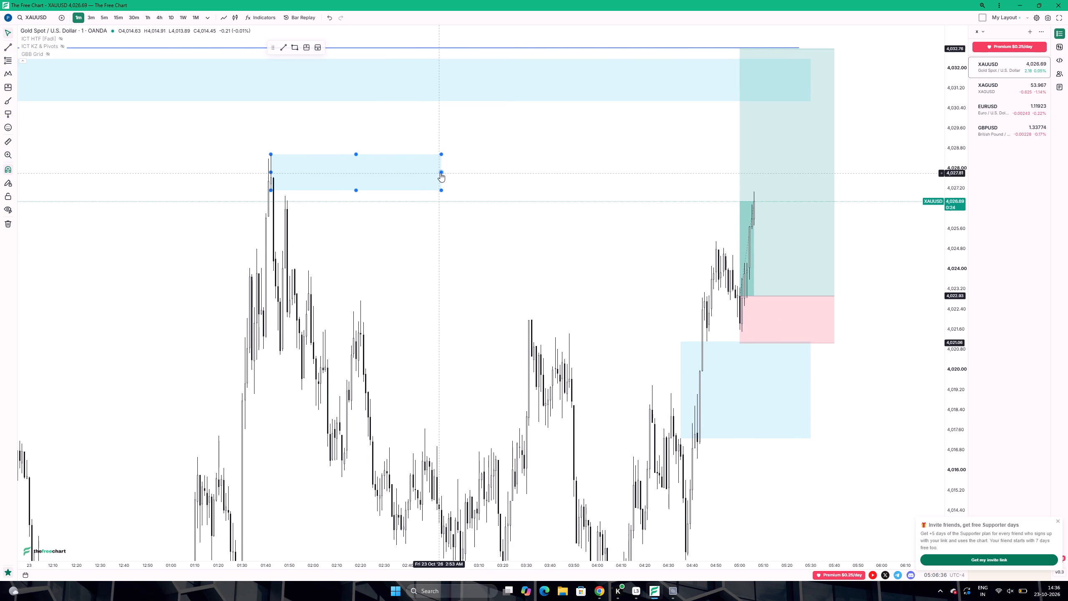
pyautogui.moveTo(441, 172); pyautogui.dragTo(809, 178)
pyautogui.click(558, 259)
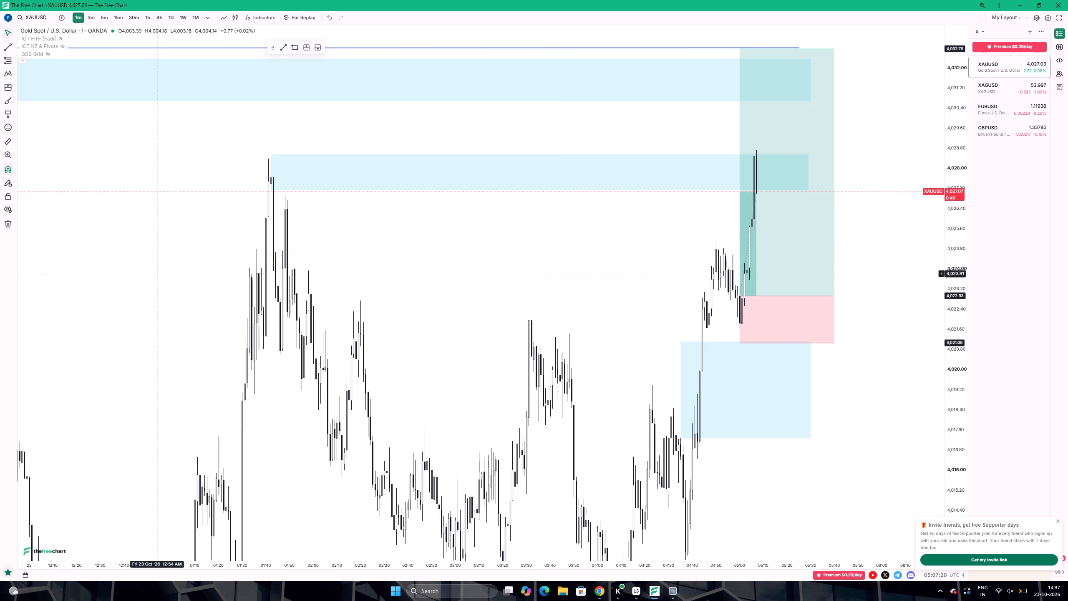
# Switch the XAUUSD chart back to the 3-minute timeframe.
pyautogui.scroll(-2, 118, 213)
pyautogui.scroll(1, 119, 214)
pyautogui.scroll(-2, 119, 214)
pyautogui.scroll(-4, 195, 246)
pyautogui.scroll(1, 196, 247)
pyautogui.scroll(-1, 196, 247)
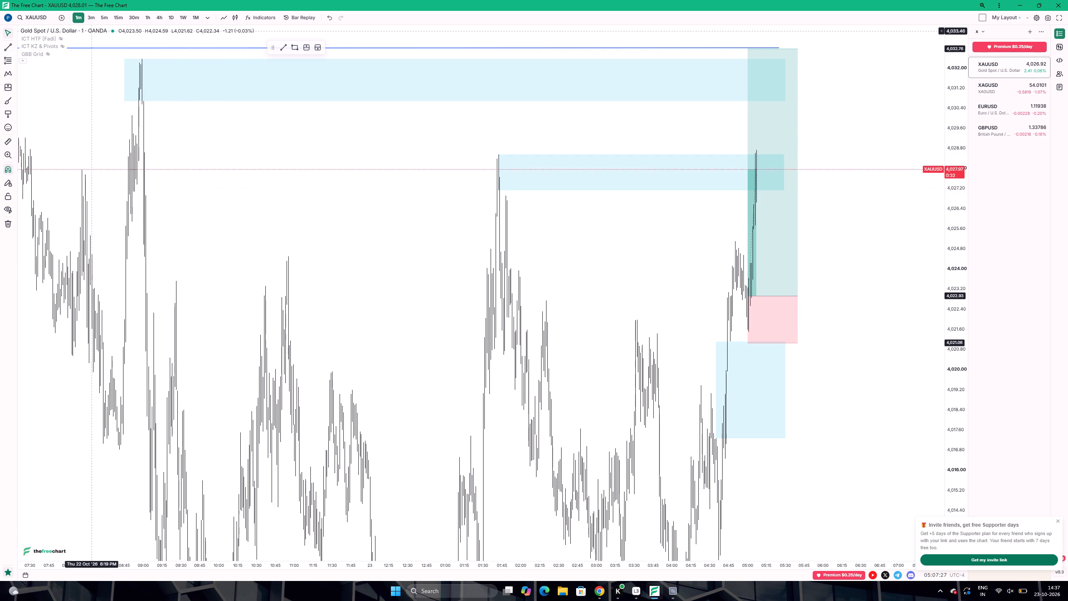
pyautogui.click(92, 19)
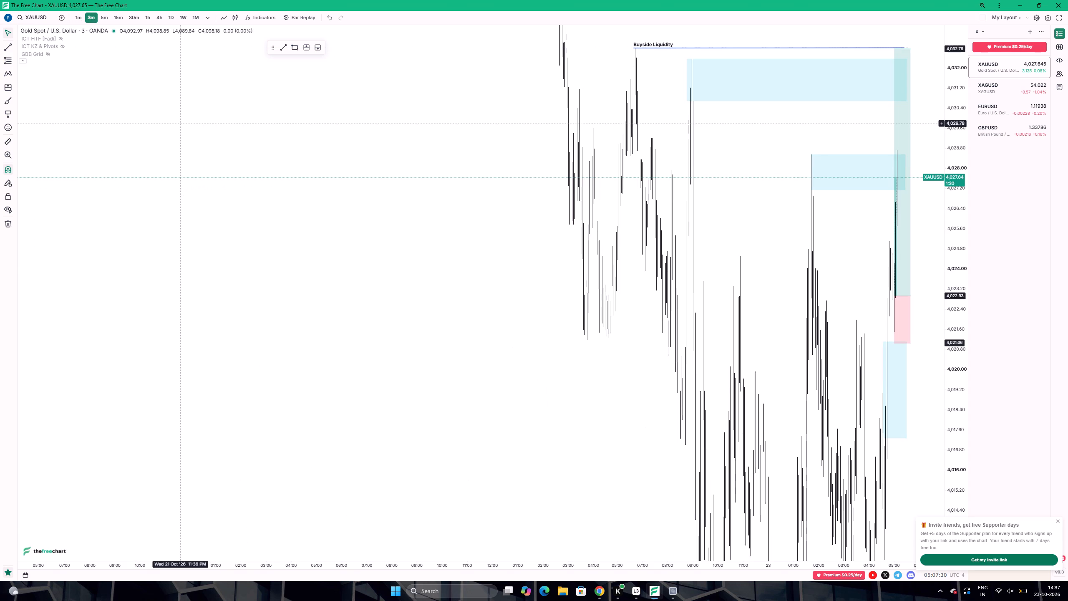
# Examine the 3-minute price structure from the buyside liquidity high through the marked zones to the long position.
pyautogui.scroll(10, 398, 225)
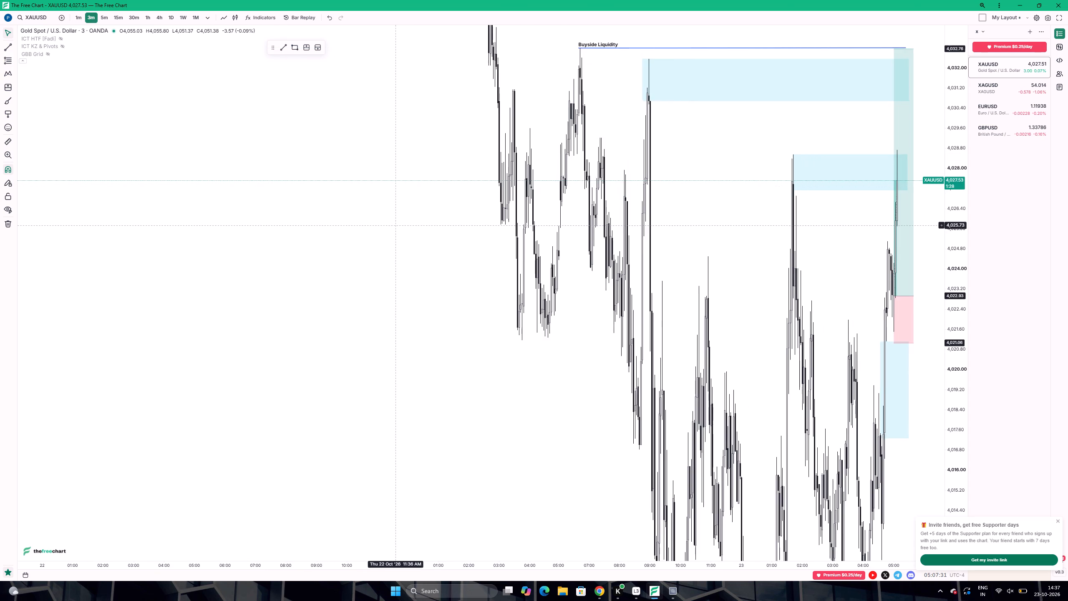
pyautogui.scroll(3, 434, 235)
pyautogui.scroll(-2, 434, 235)
pyautogui.scroll(1, 433, 235)
pyautogui.scroll(-1, 433, 235)
pyautogui.scroll(1, 433, 235)
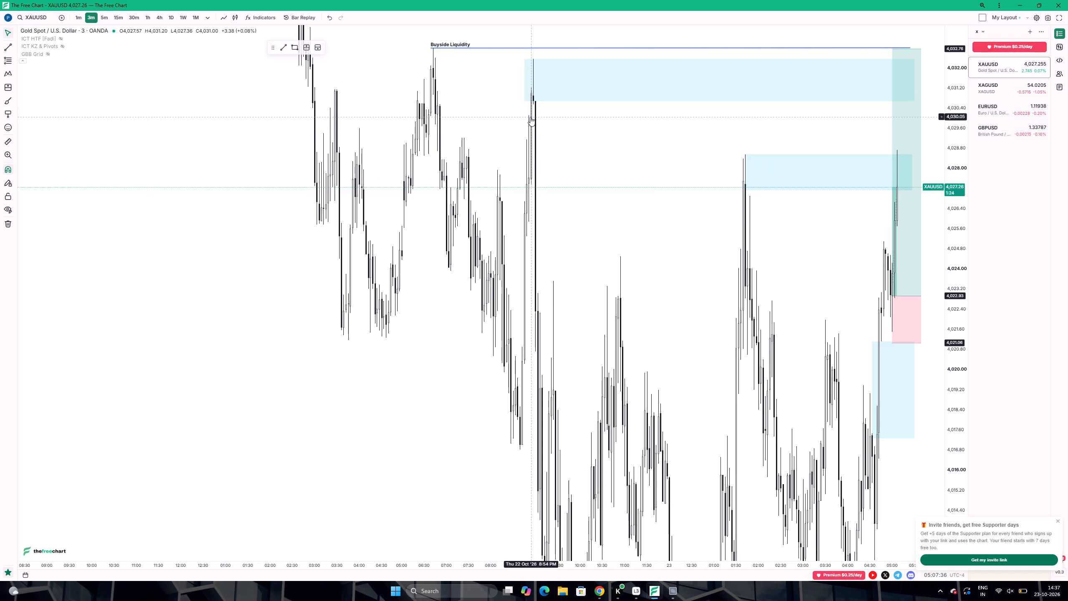
pyautogui.scroll(5, 528, 118)
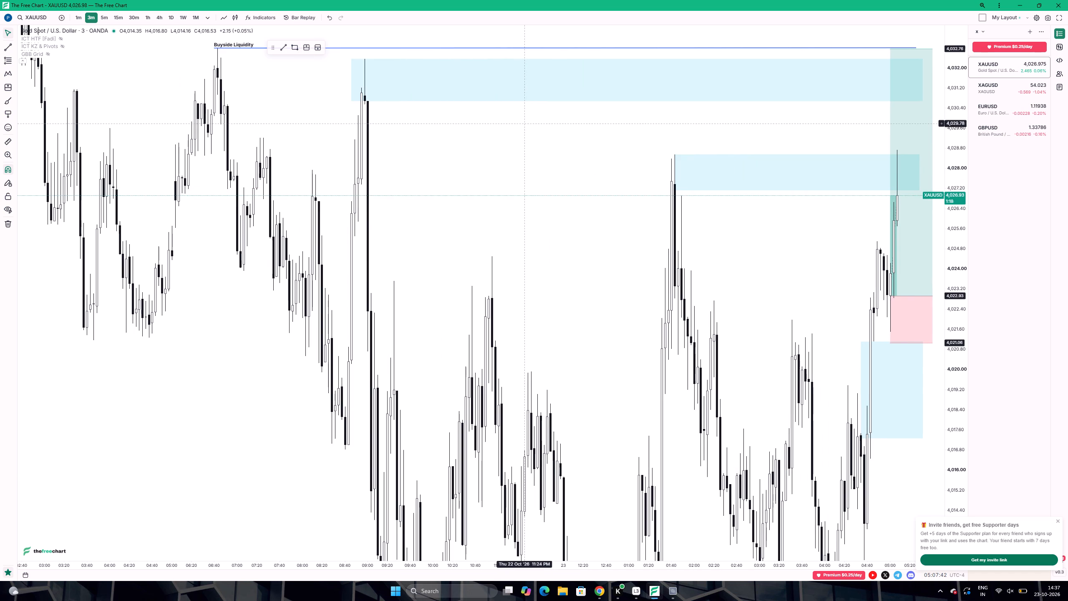
pyautogui.moveTo(531, 175); pyautogui.dragTo(421, 185)
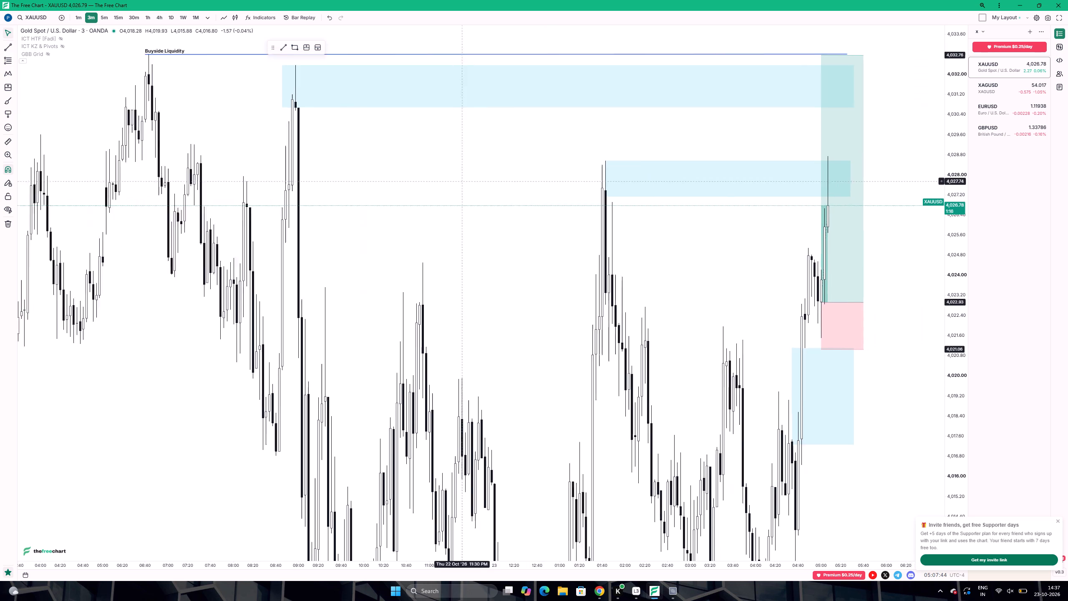
pyautogui.moveTo(421, 185); pyautogui.dragTo(392, 189)
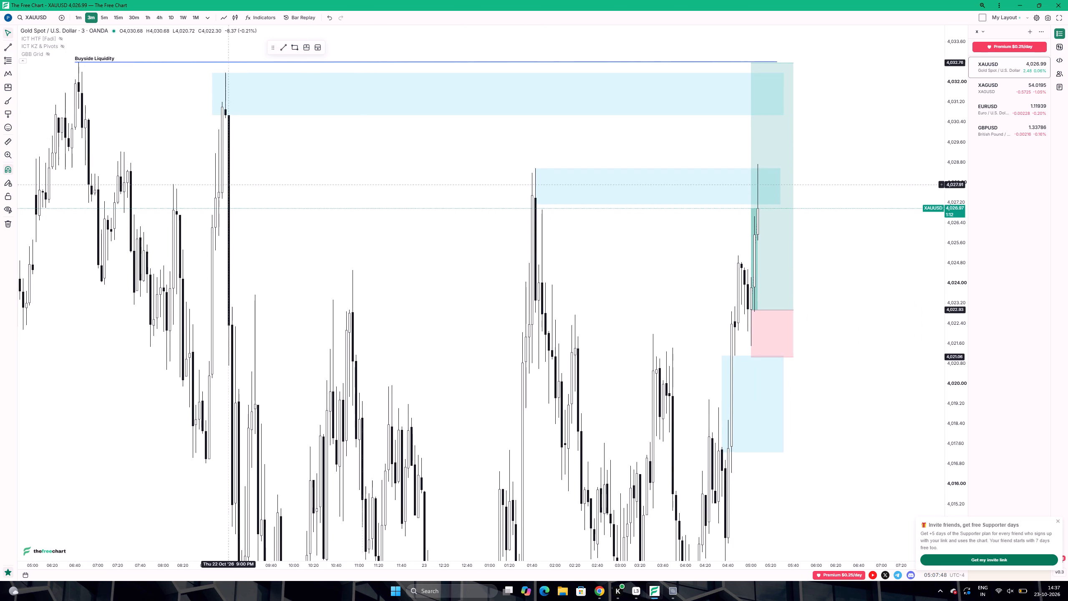
pyautogui.moveTo(277, 250); pyautogui.dragTo(287, 103)
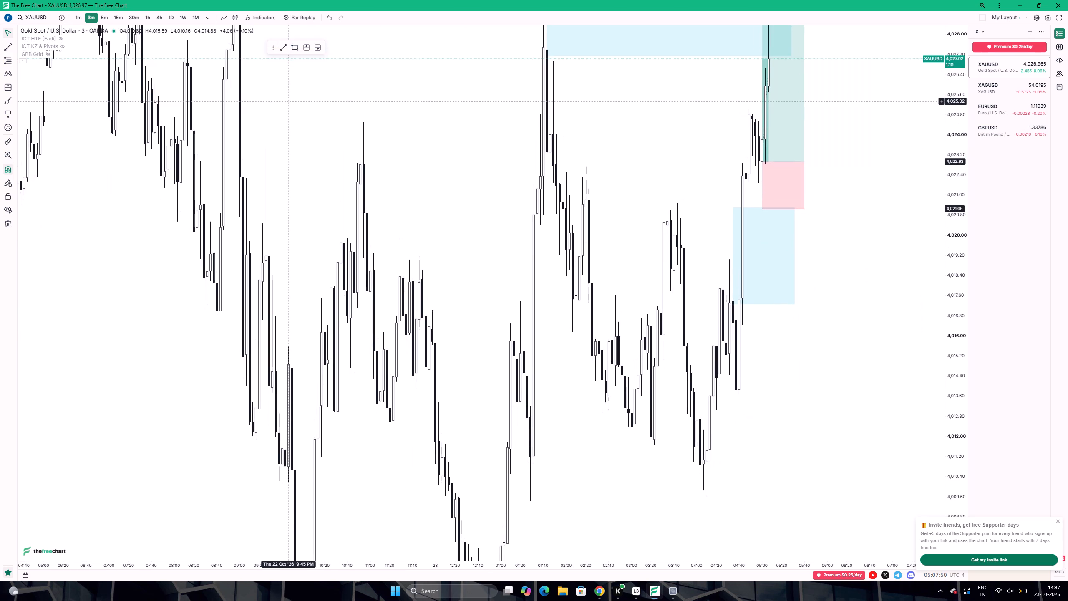
pyautogui.moveTo(287, 103); pyautogui.dragTo(287, 222)
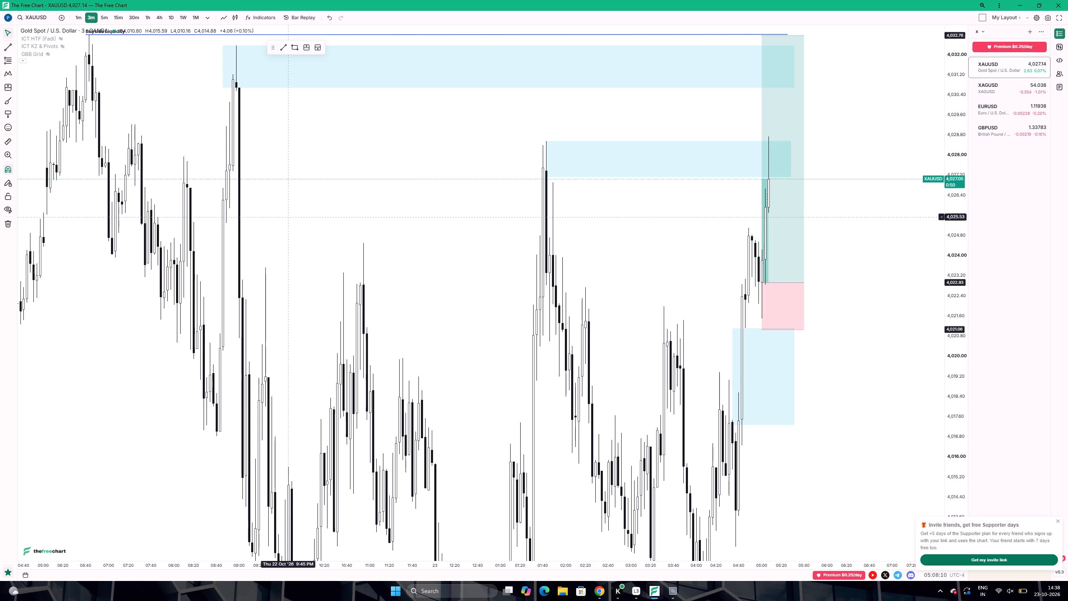
pyautogui.scroll(1, 534, 273)
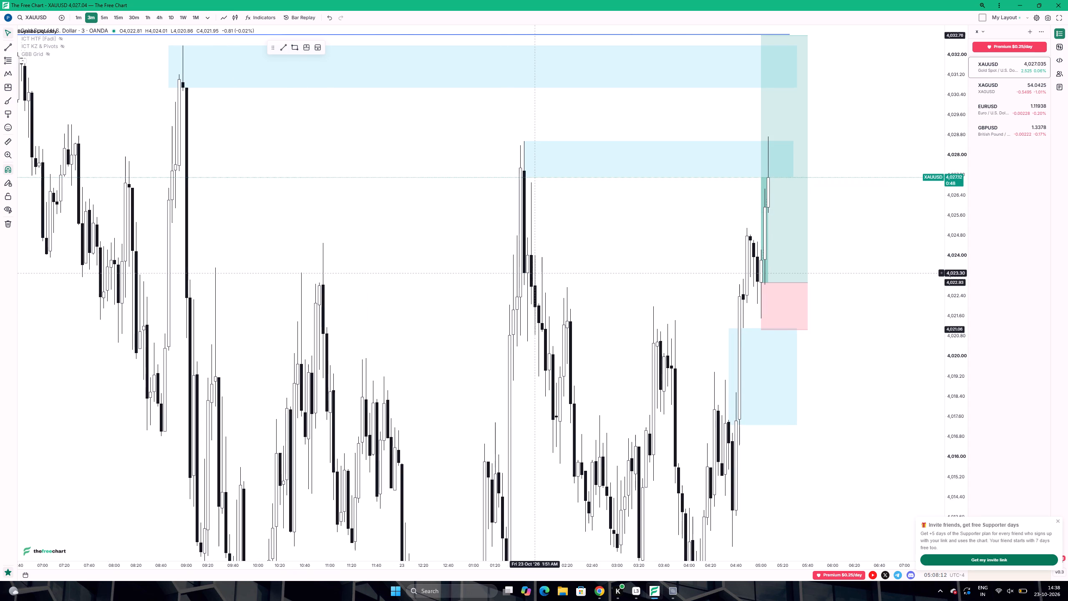
pyautogui.moveTo(532, 273); pyautogui.dragTo(521, 295)
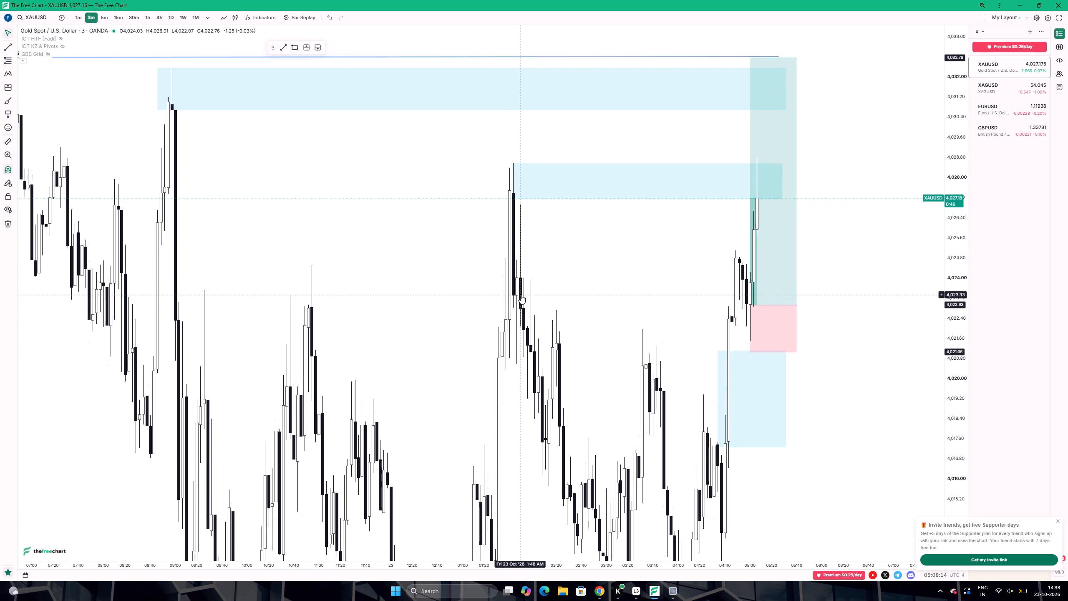
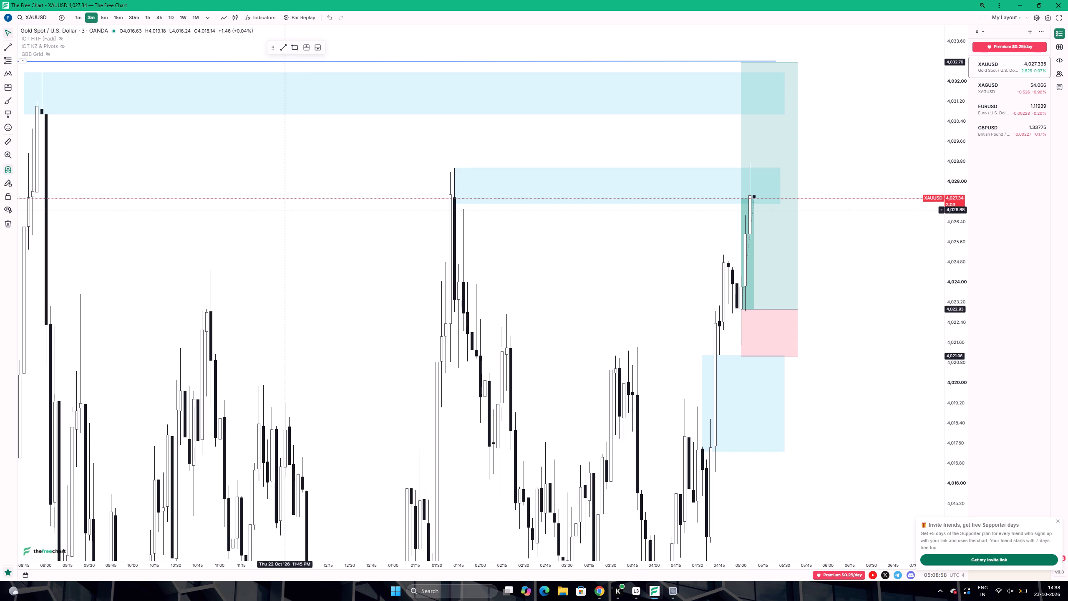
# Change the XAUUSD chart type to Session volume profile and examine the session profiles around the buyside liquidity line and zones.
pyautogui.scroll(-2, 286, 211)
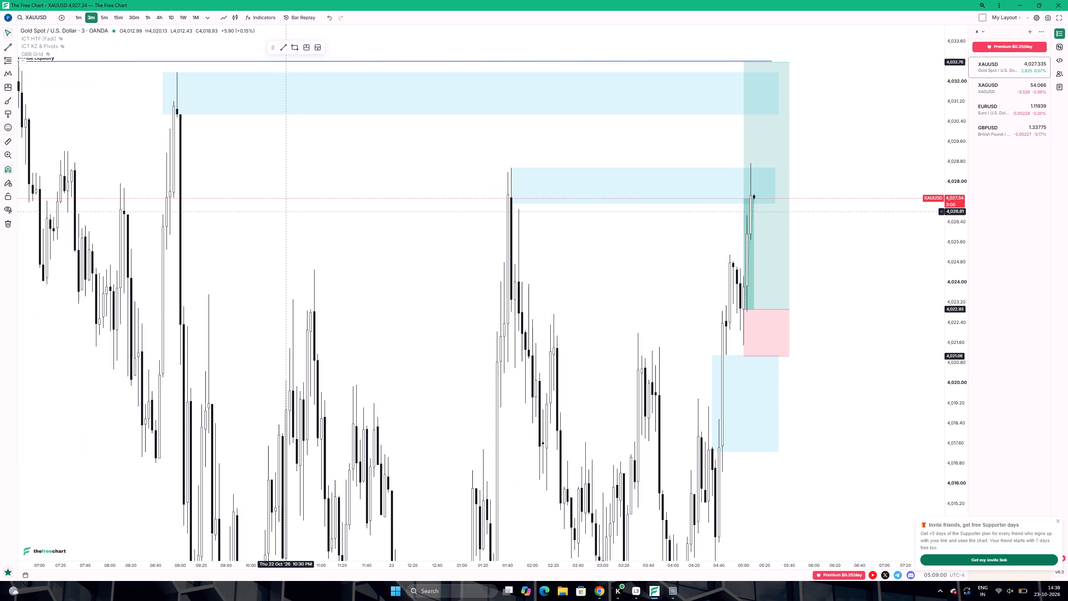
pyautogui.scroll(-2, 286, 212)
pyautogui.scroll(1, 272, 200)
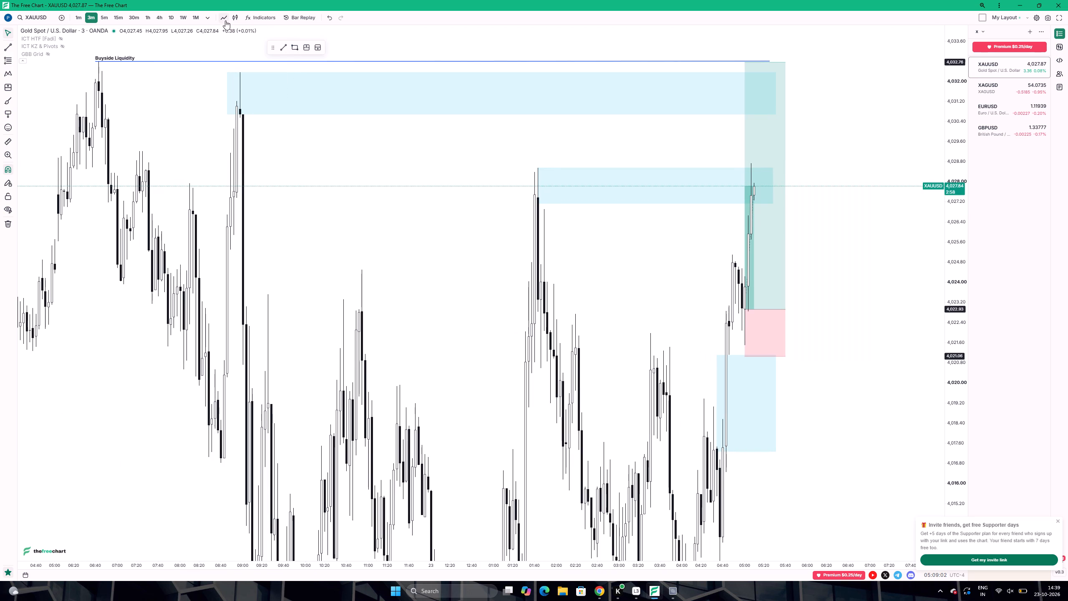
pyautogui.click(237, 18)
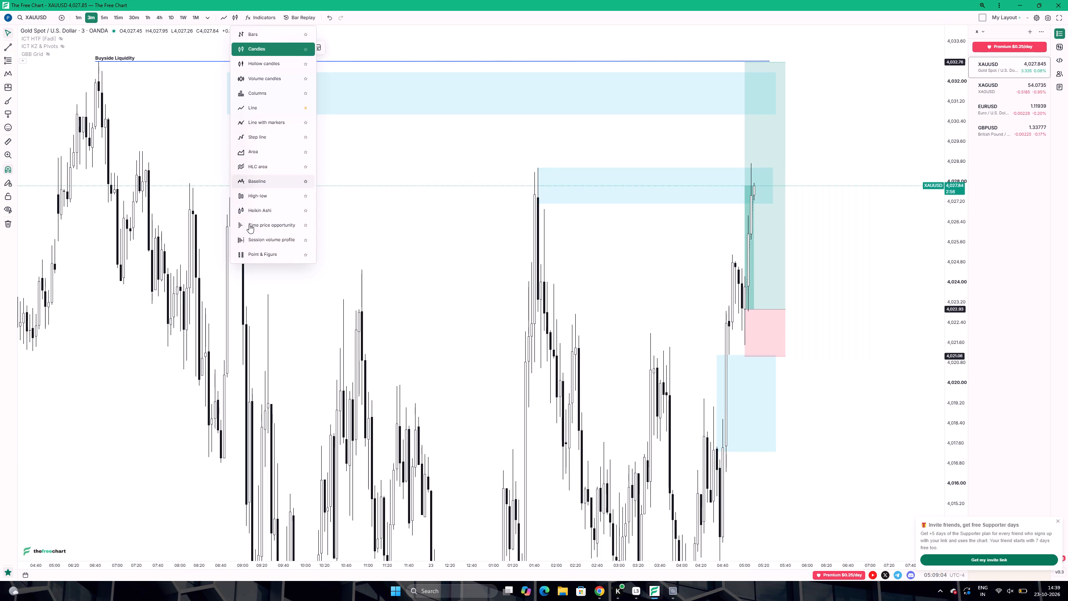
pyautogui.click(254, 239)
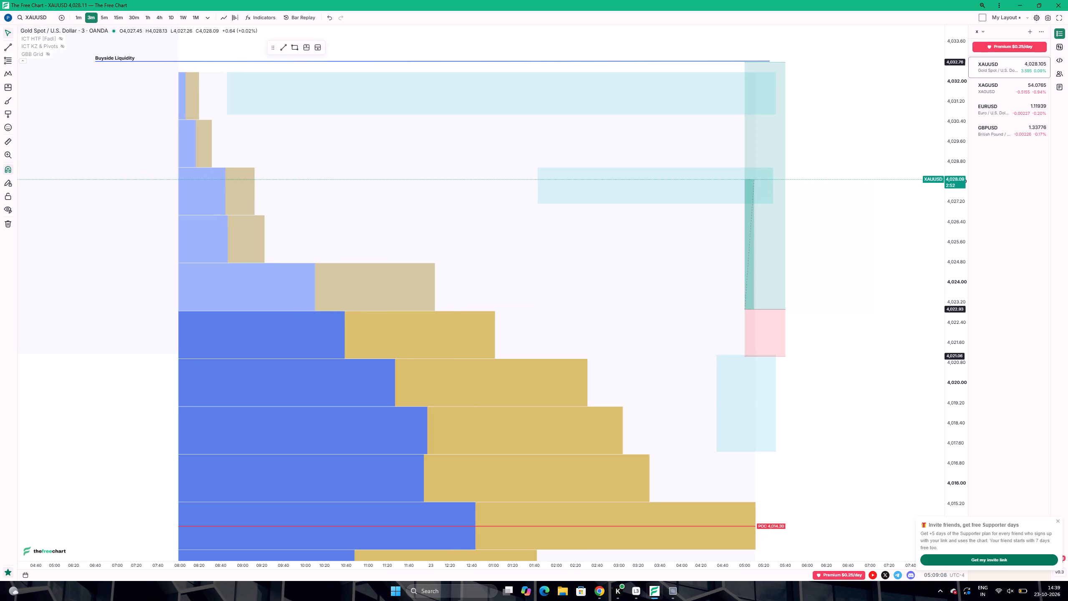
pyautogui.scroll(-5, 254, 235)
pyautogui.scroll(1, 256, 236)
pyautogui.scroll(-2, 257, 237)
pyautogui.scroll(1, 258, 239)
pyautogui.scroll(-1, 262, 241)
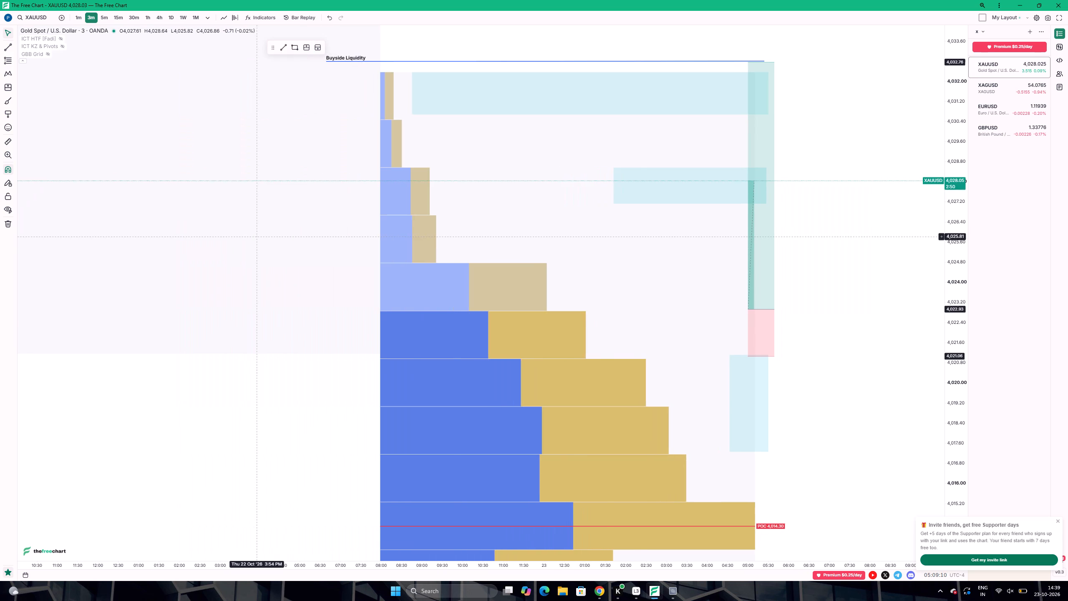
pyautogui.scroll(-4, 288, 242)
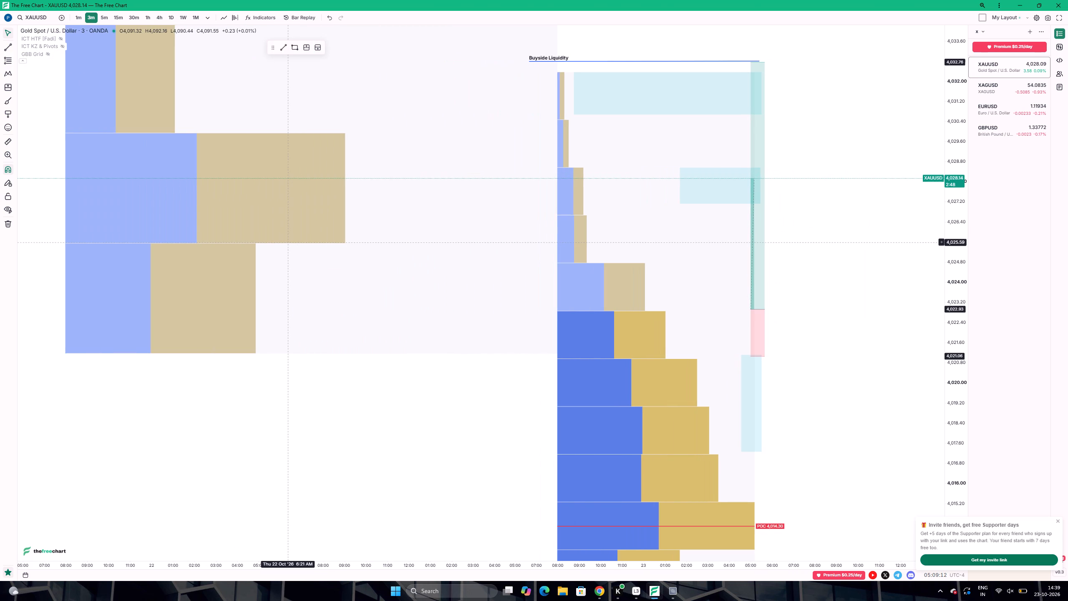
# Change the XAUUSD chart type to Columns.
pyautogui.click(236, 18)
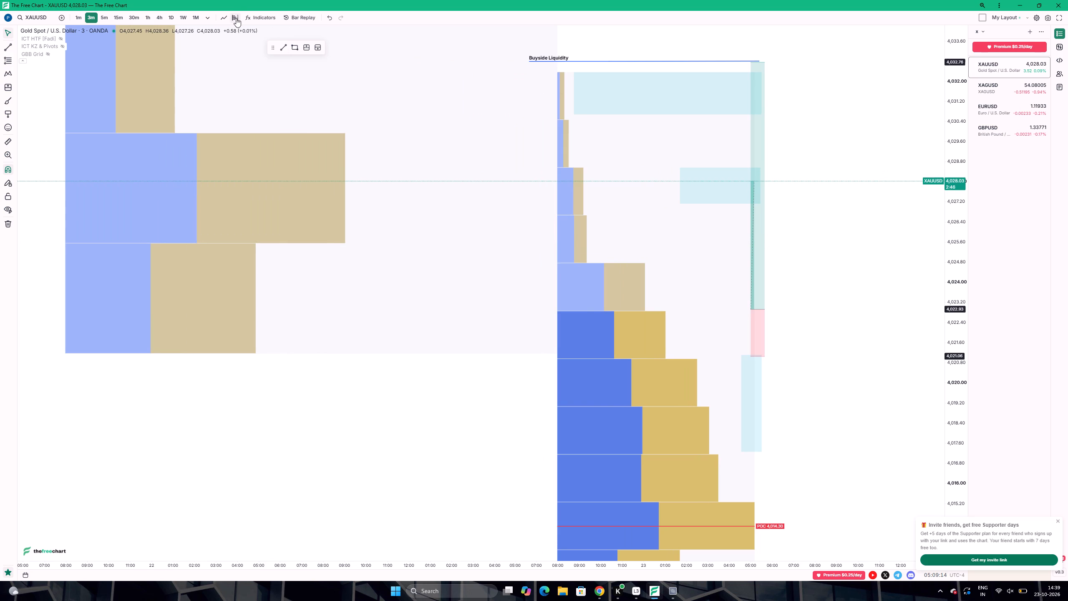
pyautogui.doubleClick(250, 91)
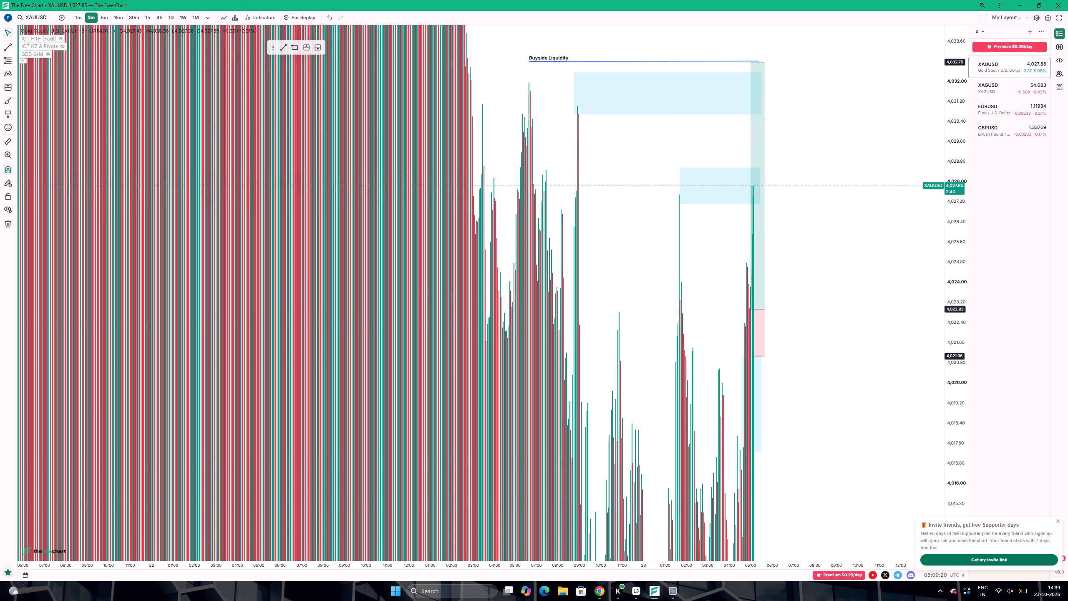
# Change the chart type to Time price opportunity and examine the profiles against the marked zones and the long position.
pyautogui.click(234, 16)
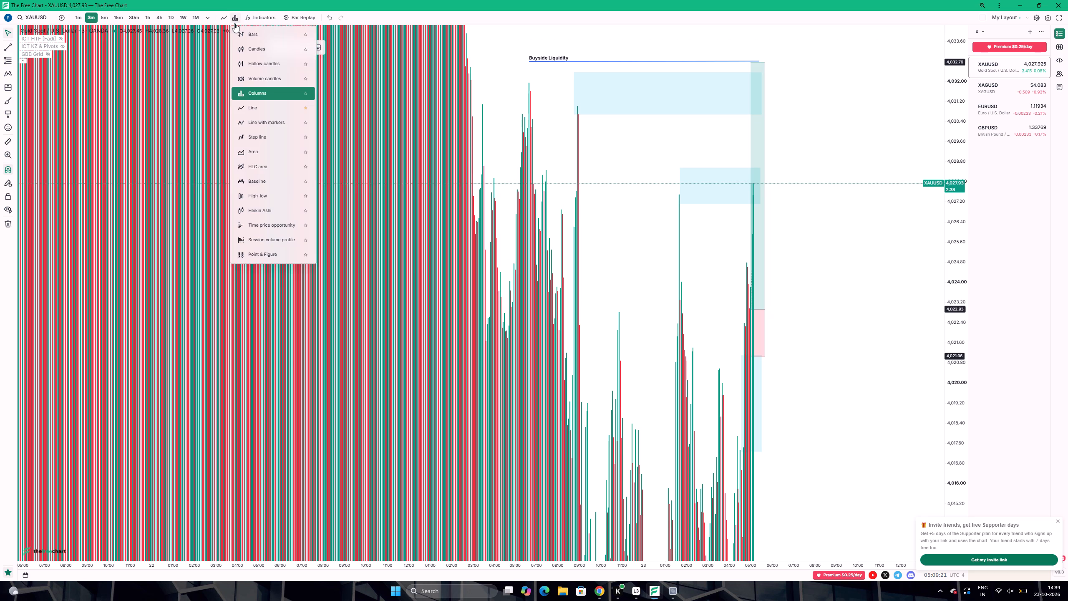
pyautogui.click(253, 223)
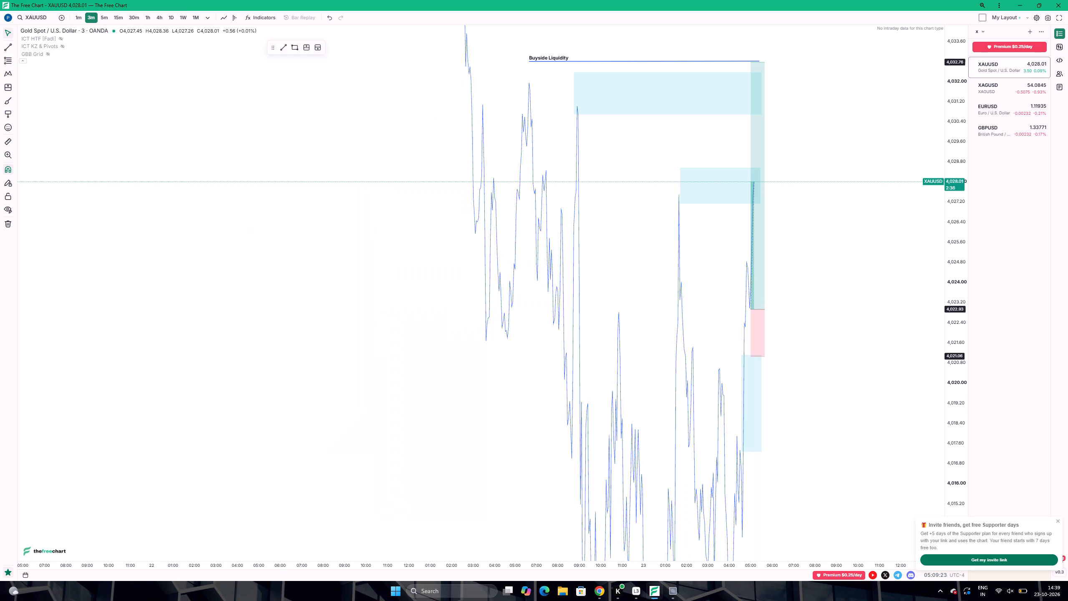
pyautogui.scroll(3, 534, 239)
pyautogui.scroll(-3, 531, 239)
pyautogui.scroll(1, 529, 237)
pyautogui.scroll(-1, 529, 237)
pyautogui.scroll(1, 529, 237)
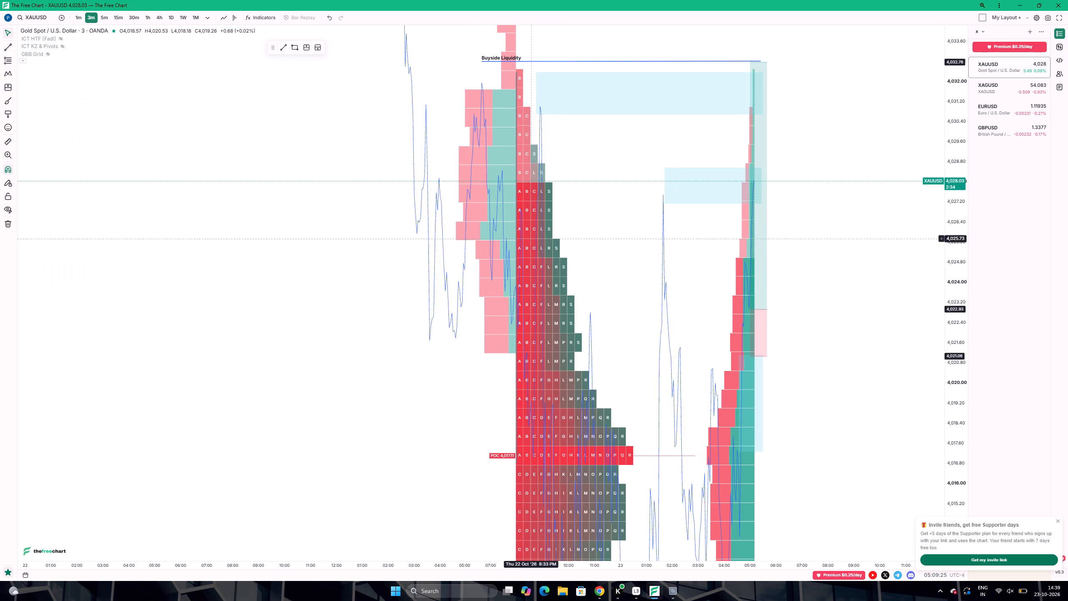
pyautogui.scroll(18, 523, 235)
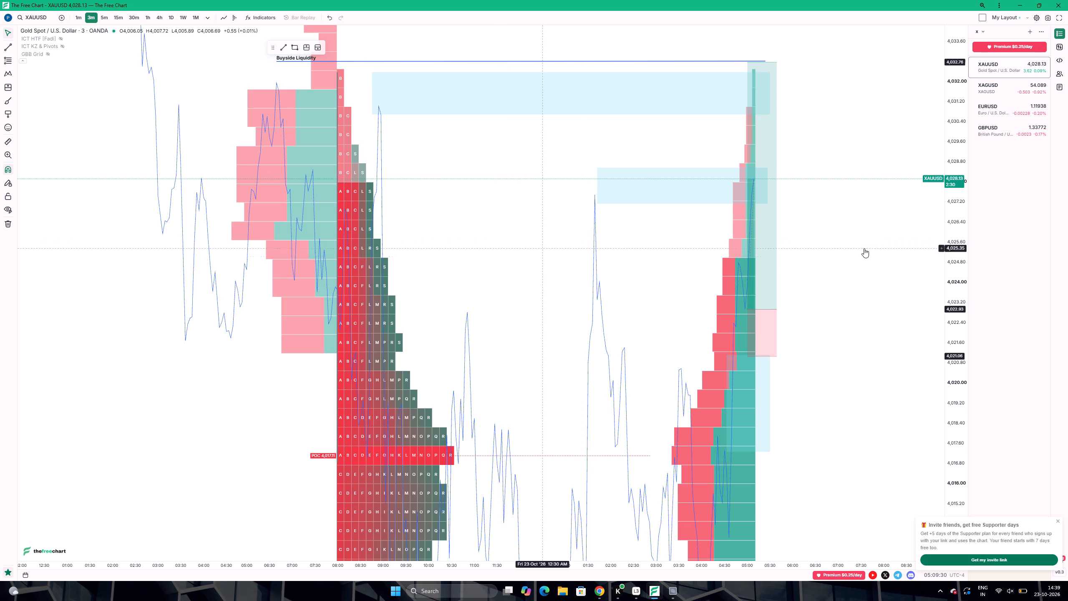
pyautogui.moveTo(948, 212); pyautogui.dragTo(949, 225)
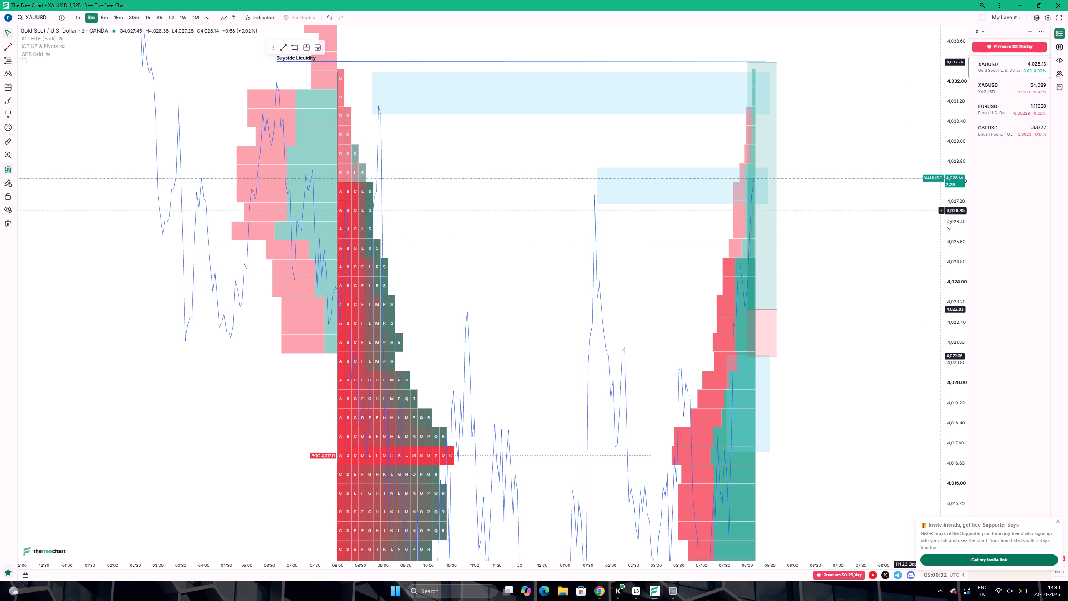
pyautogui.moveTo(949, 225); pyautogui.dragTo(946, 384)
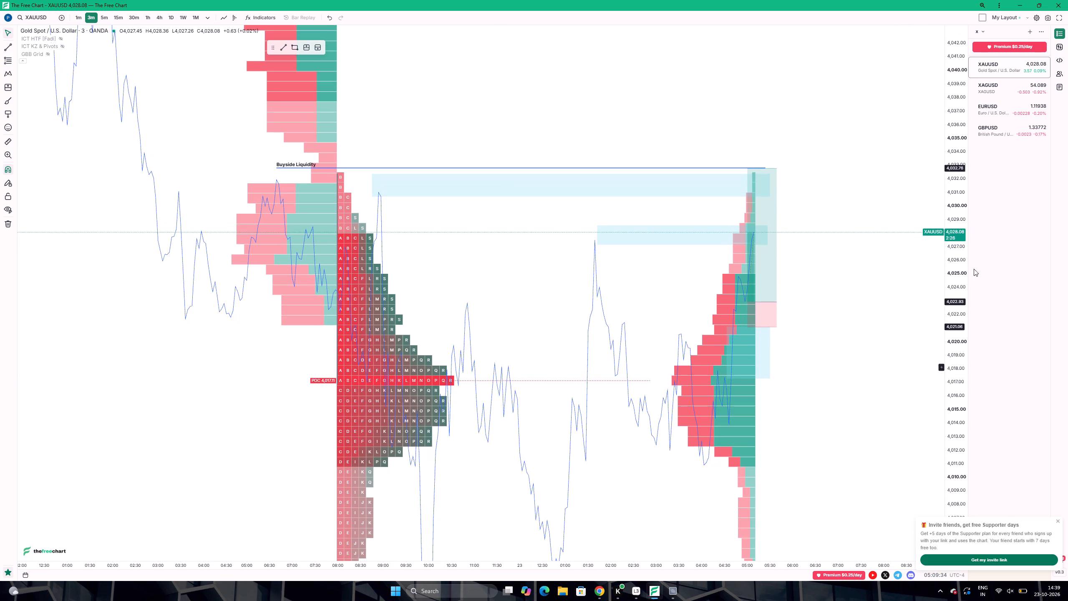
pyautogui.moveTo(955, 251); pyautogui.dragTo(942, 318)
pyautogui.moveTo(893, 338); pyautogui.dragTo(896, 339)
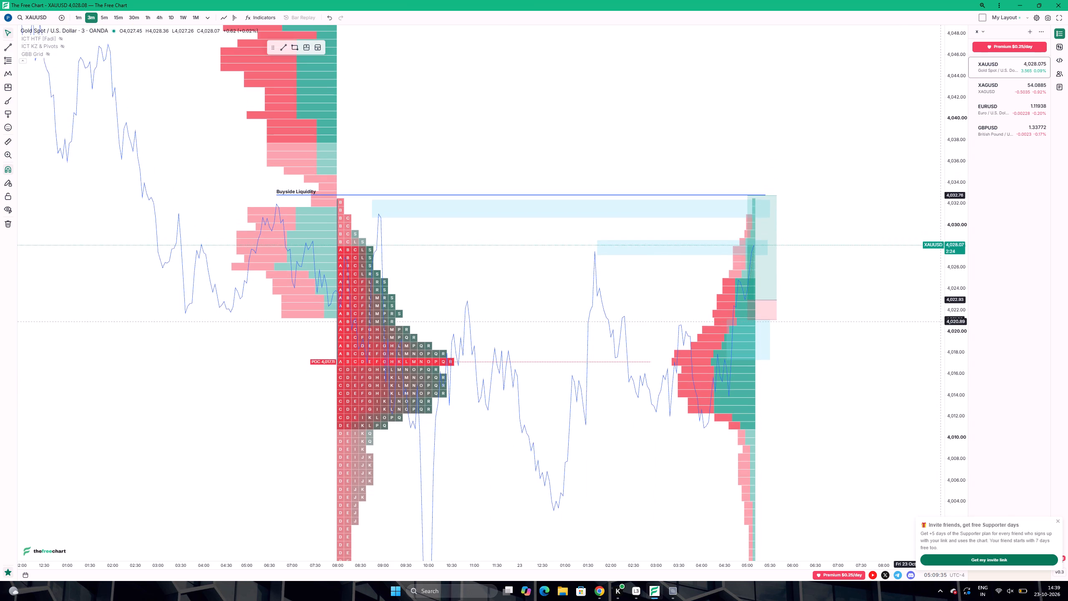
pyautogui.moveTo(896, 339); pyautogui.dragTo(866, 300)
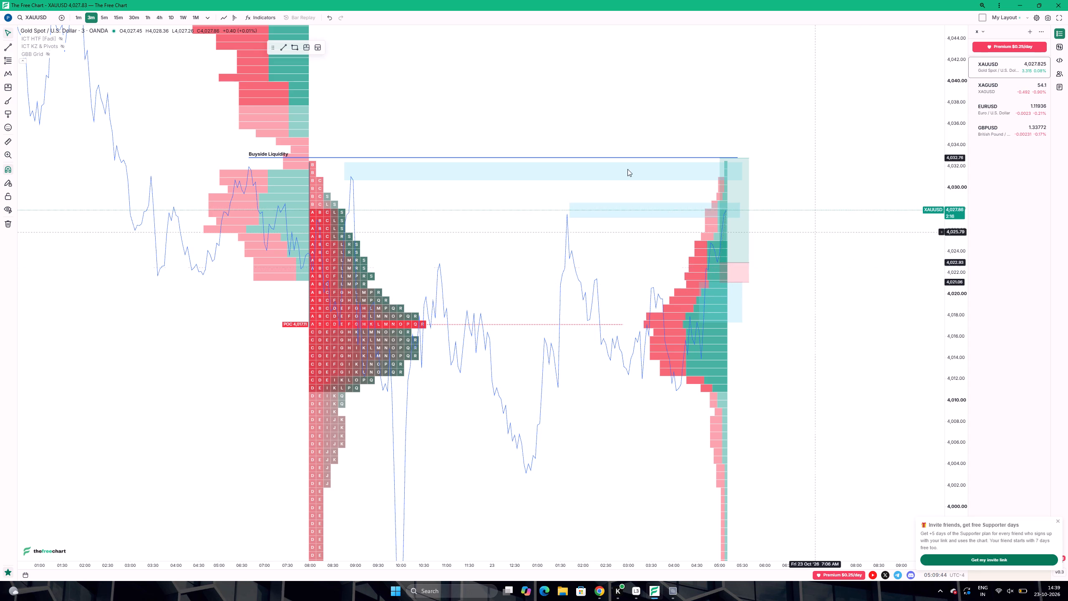
# Set the XAUUSD chart type back to Candles.
pyautogui.click(232, 18)
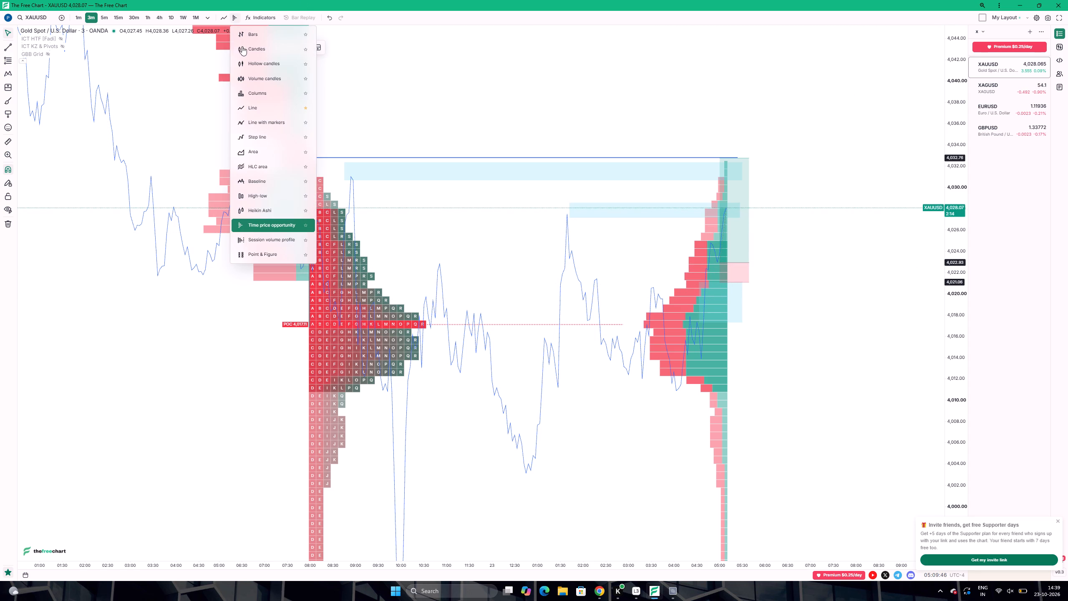
pyautogui.click(244, 50)
# Draw a rising trend line from the 10:51 PM swing high through the 1:42 AM high to about 4,033.55 at 5:16 AM.
pyautogui.scroll(6, 800, 257)
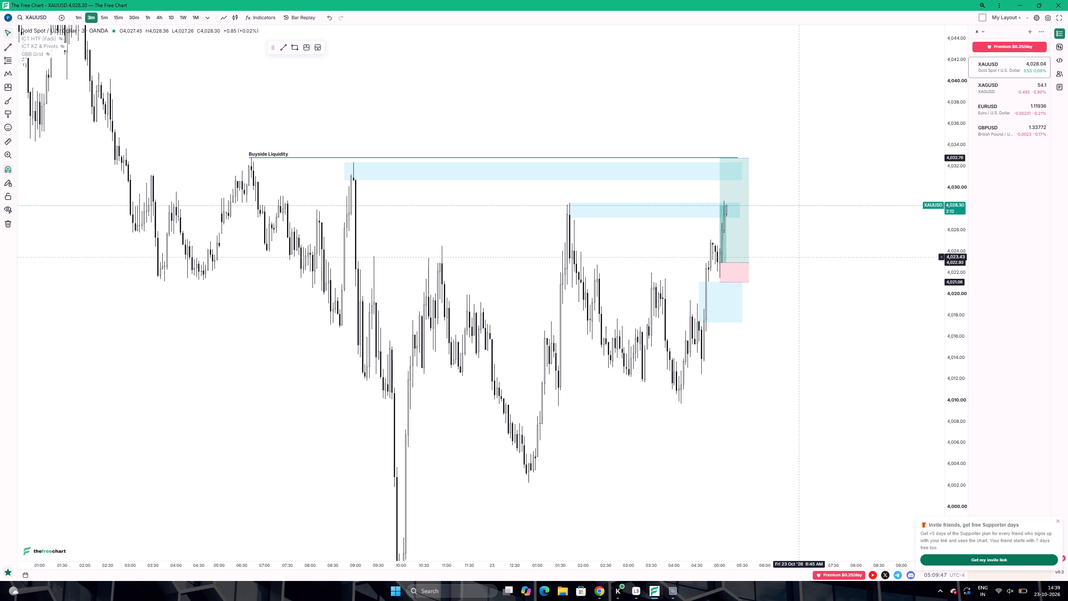
pyautogui.moveTo(958, 318); pyautogui.dragTo(924, 203)
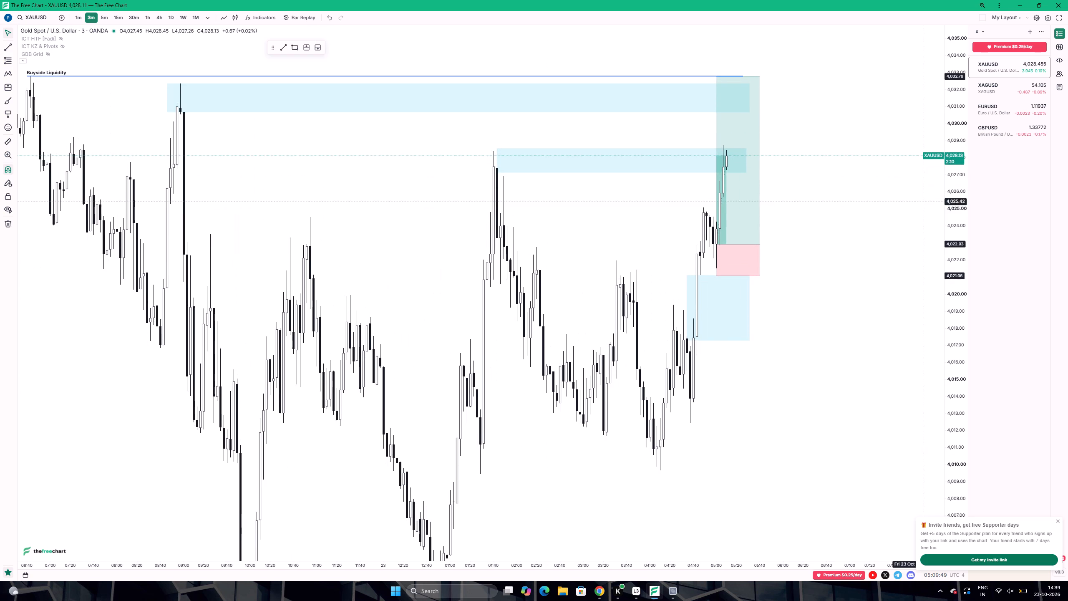
pyautogui.scroll(1, 821, 217)
pyautogui.moveTo(821, 217); pyautogui.dragTo(826, 235)
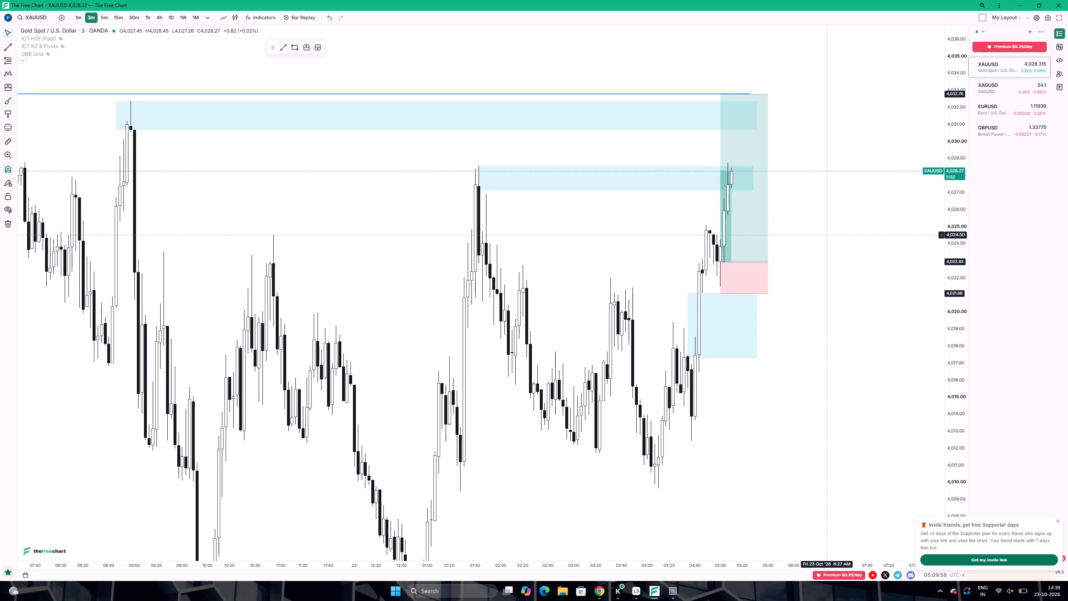
pyautogui.moveTo(344, 282); pyautogui.dragTo(353, 266)
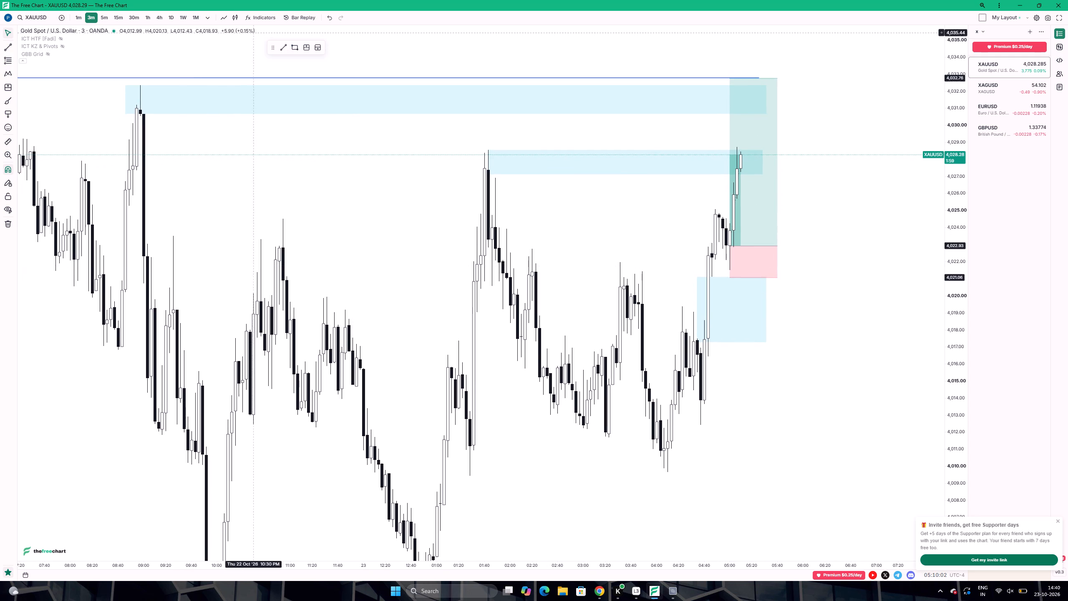
pyautogui.click(281, 48)
pyautogui.click(280, 251)
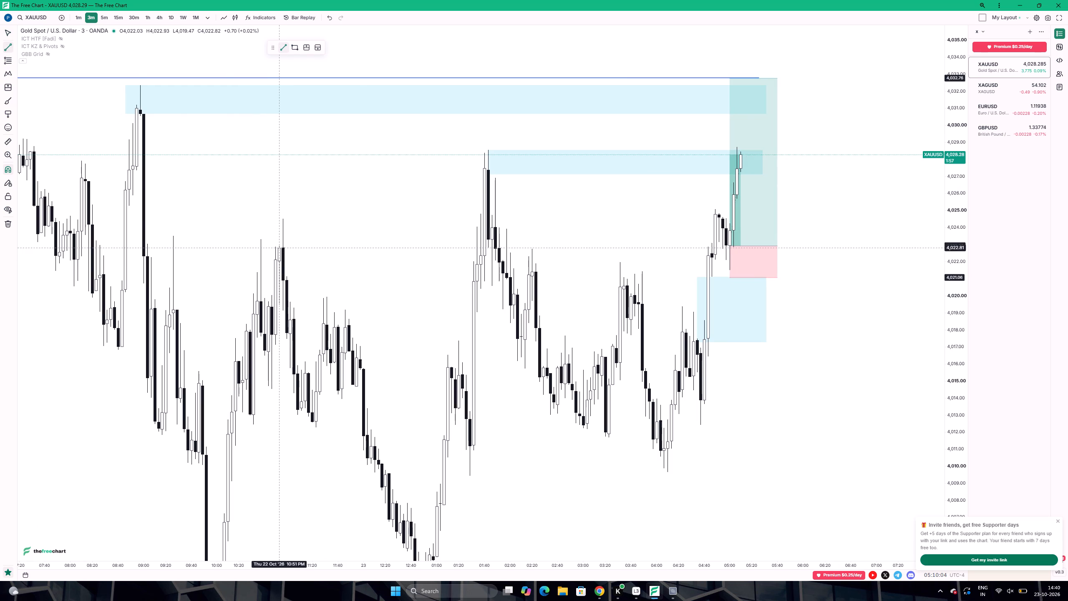
pyautogui.click(753, 65)
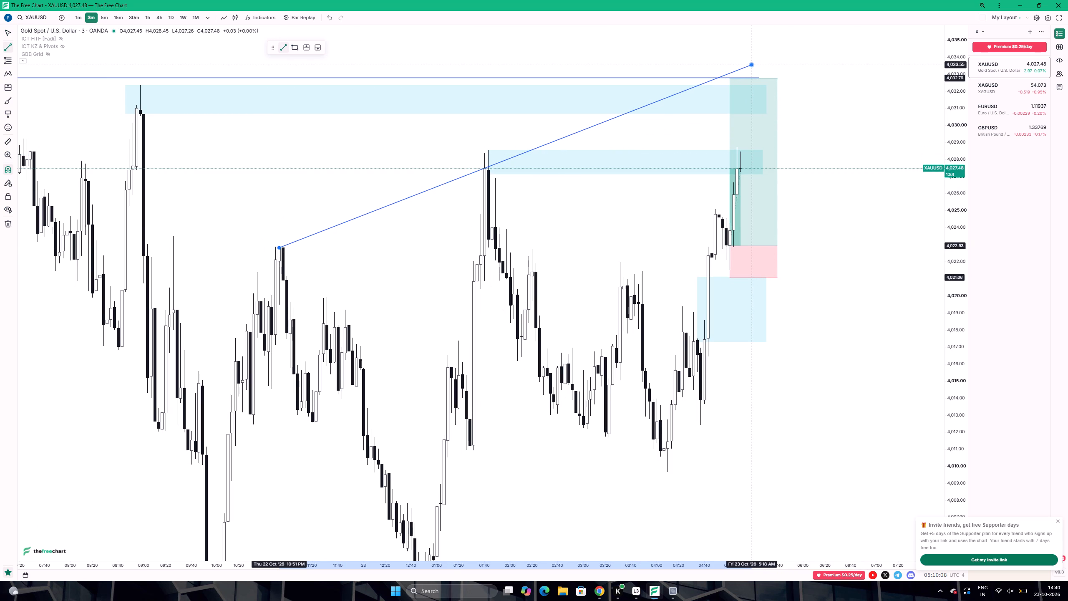
pyautogui.click(811, 79)
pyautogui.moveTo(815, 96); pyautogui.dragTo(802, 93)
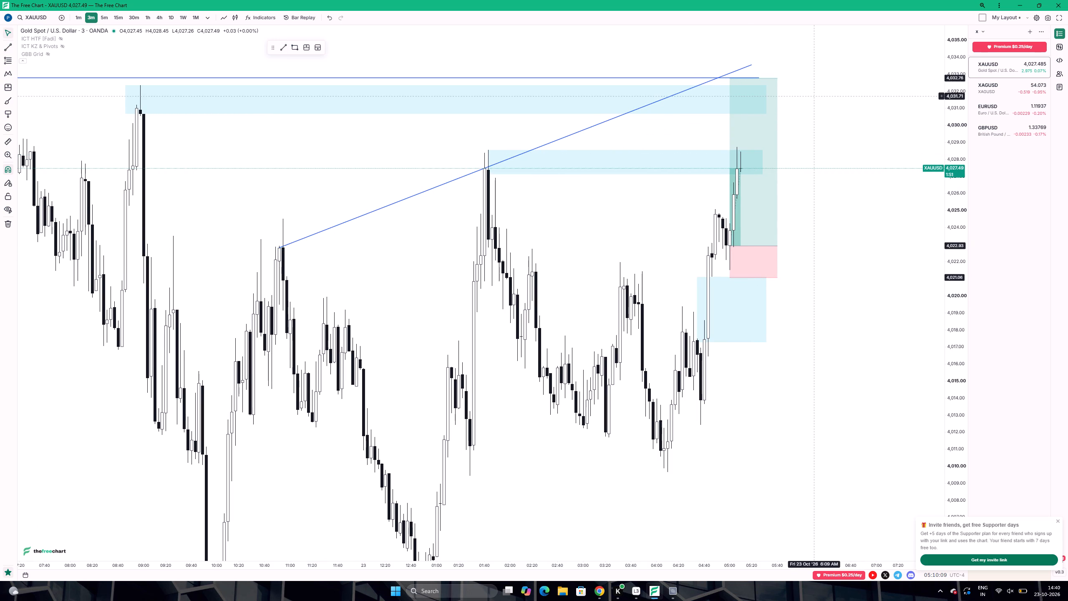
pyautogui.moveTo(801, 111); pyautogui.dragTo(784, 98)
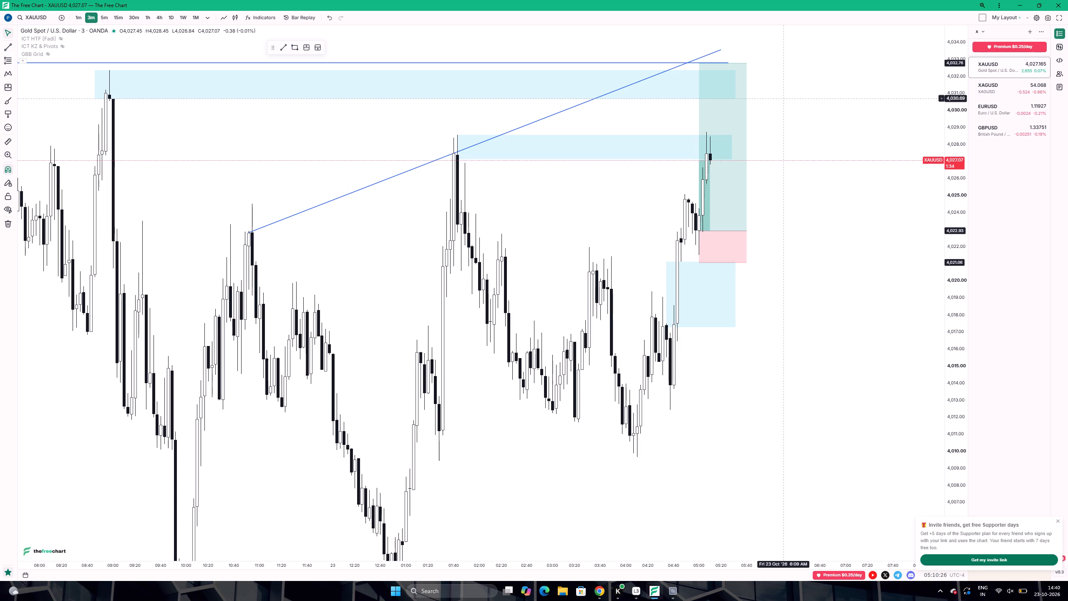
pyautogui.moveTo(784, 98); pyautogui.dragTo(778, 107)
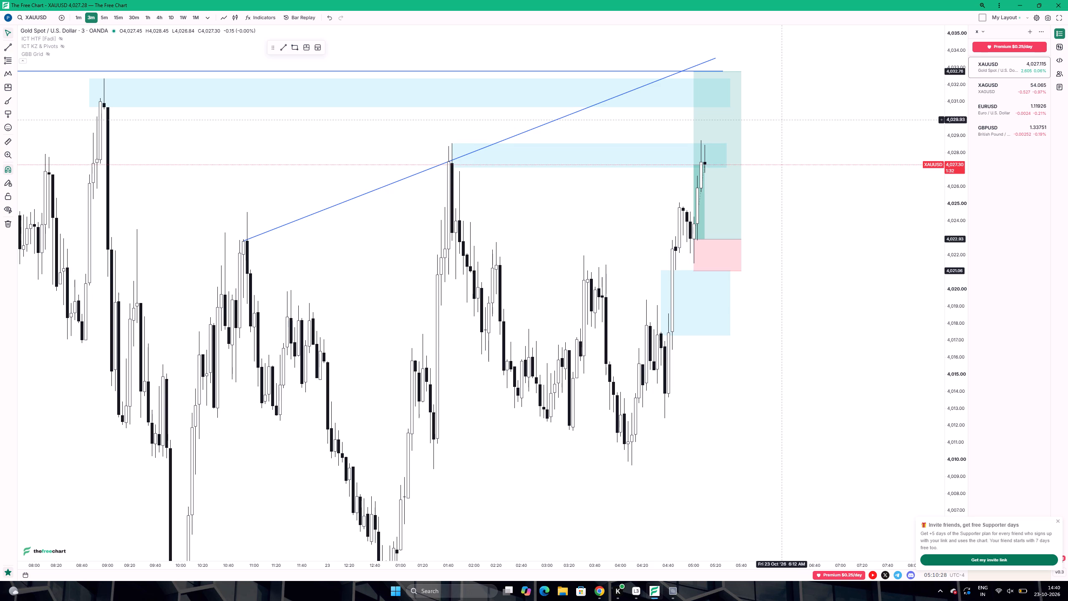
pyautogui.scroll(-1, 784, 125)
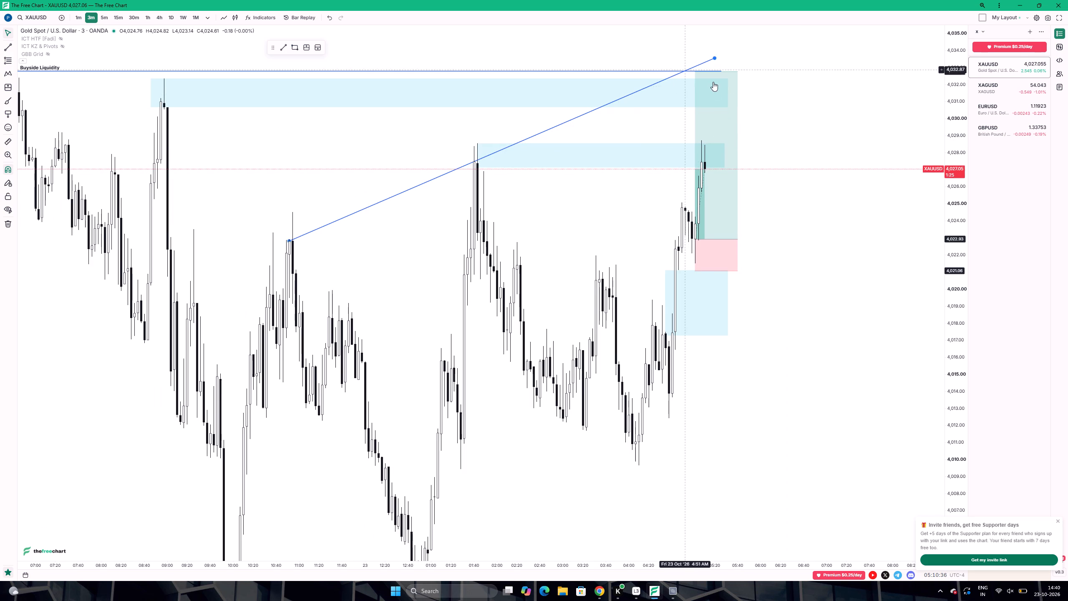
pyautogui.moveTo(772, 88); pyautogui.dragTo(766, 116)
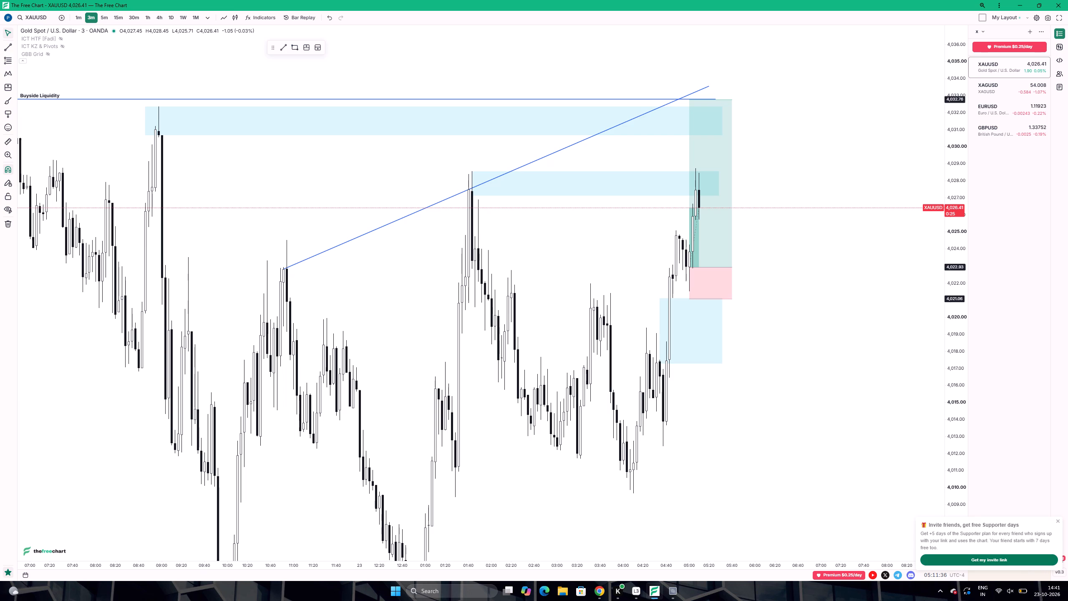
# Switch to Loggy3, stop the current recording and start a new one.
pyautogui.click(634, 593)
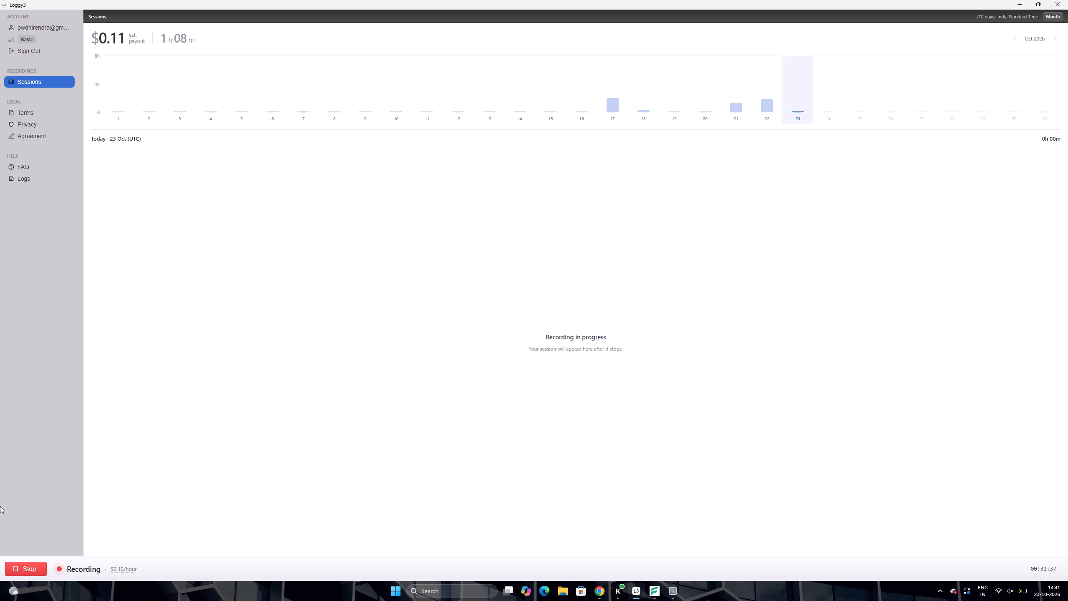
pyautogui.click(26, 567)
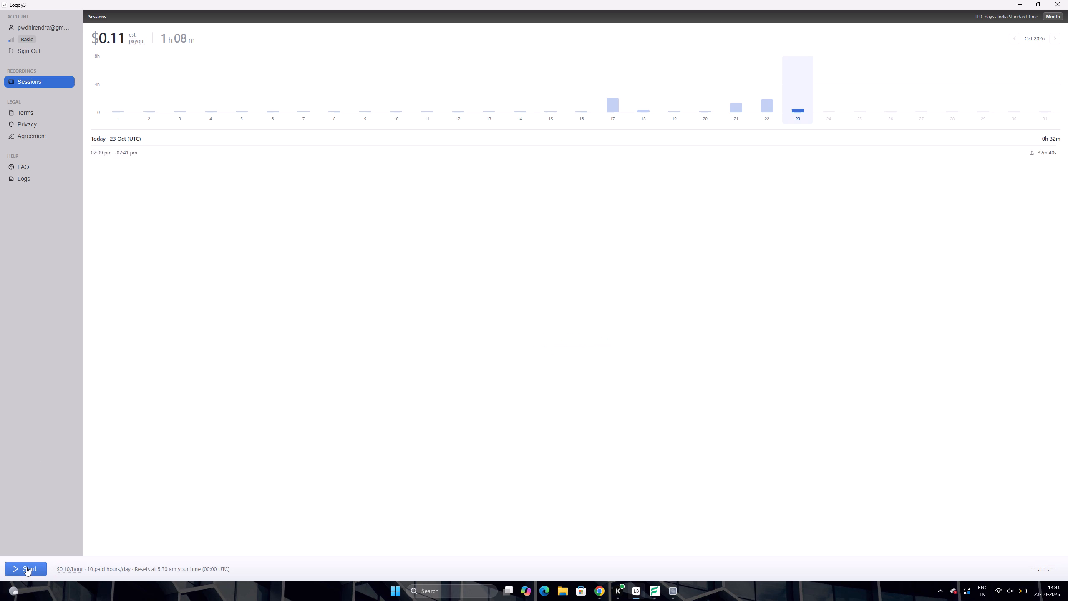
pyautogui.click(26, 567)
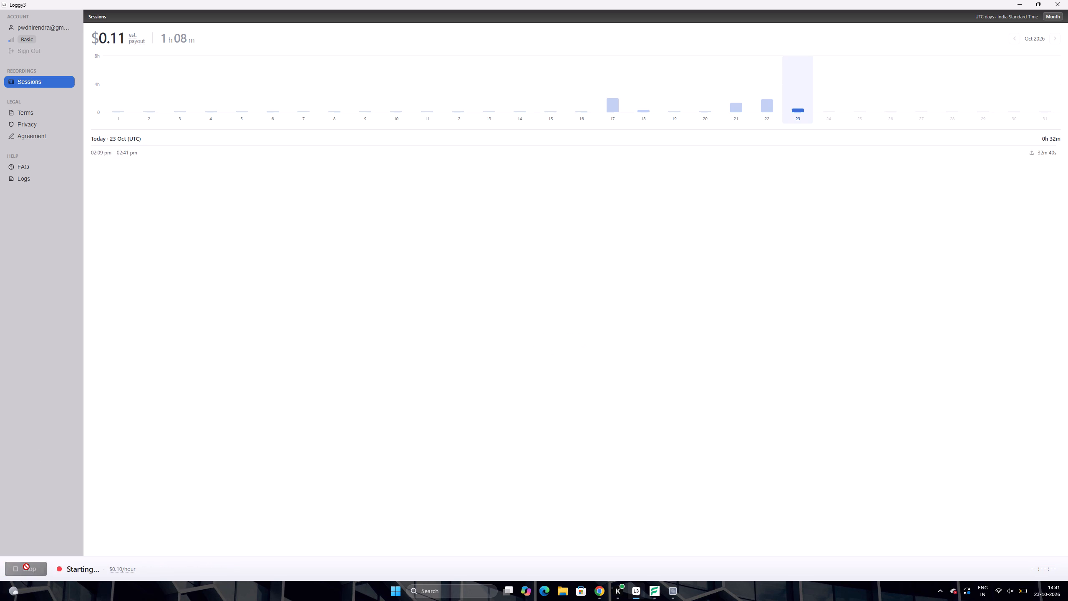
# Review the estimated payout area and the recorded sessions for each day from 17 to 23 October.
pyautogui.click(126, 37)
pyautogui.click(132, 38)
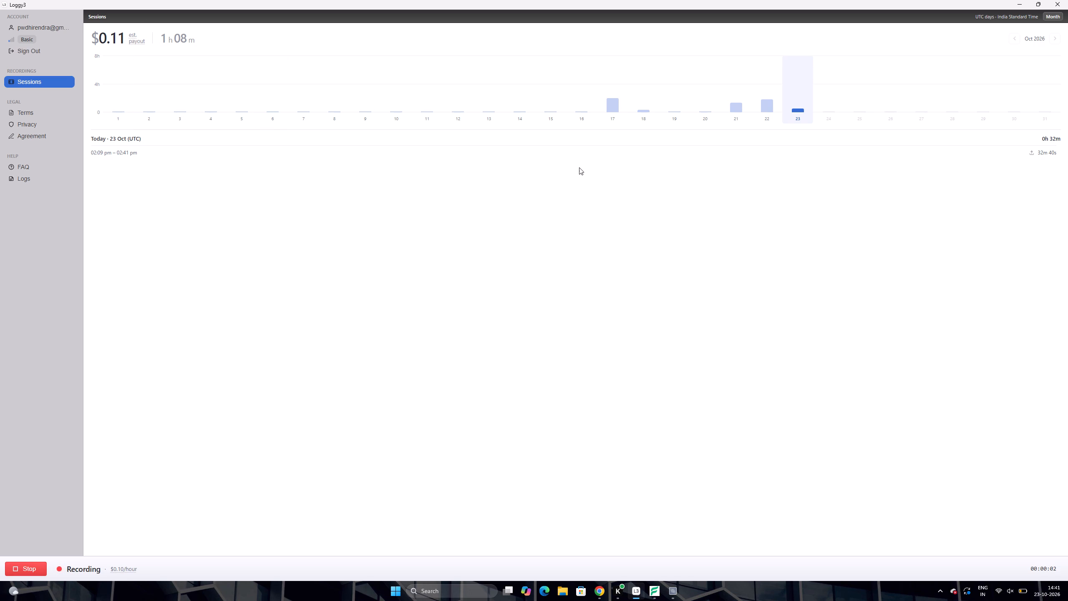
pyautogui.click(616, 108)
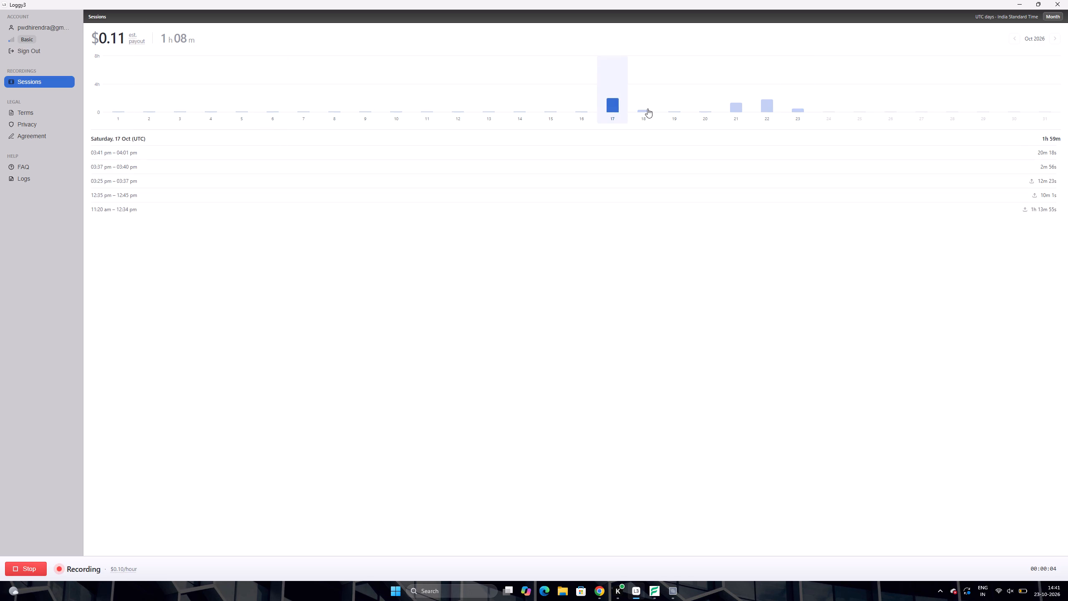
pyautogui.click(647, 109)
pyautogui.click(688, 106)
pyautogui.click(705, 109)
pyautogui.click(734, 108)
pyautogui.click(756, 108)
pyautogui.doubleClick(783, 109)
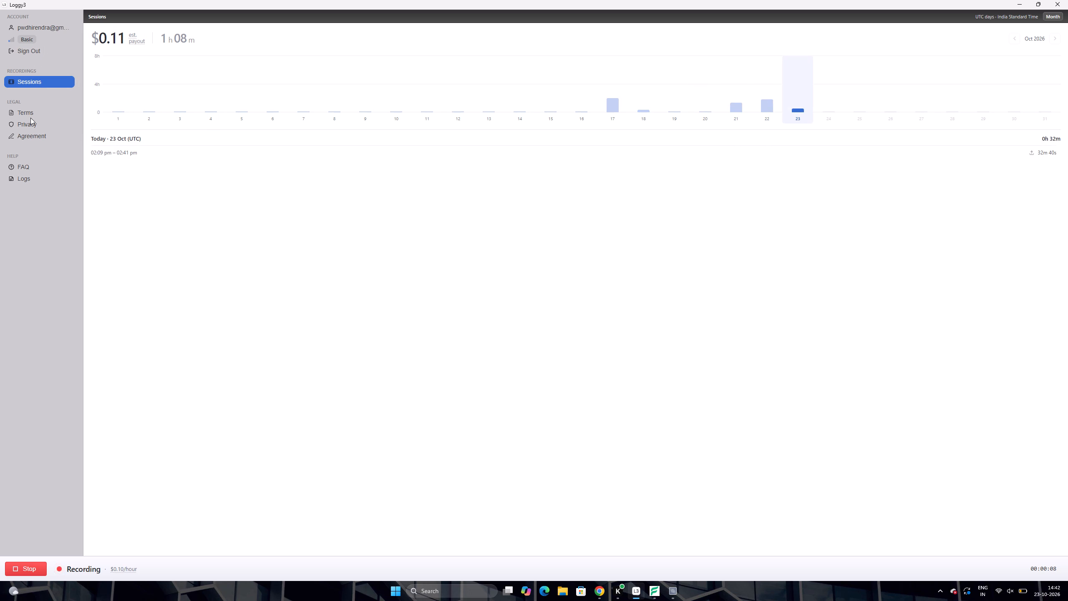
# Switch back to the XAUUSD chart in The Free Chart.
pyautogui.click(654, 598)
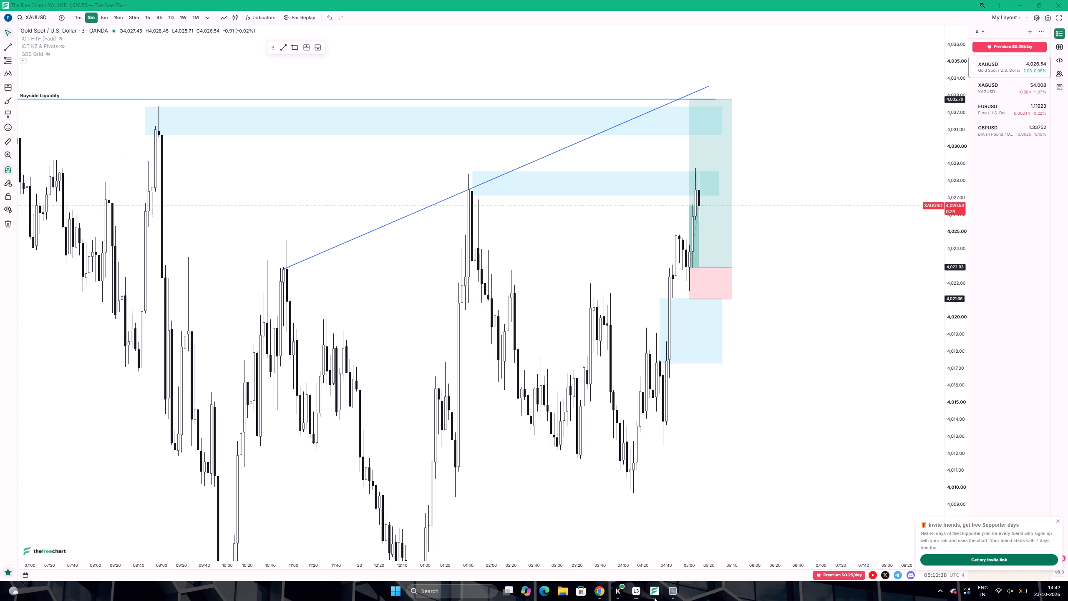
# Examine the 3-minute price action around the open long position, the supply/demand zones and the rising trend line.
pyautogui.scroll(2, 769, 404)
pyautogui.scroll(-1, 769, 404)
pyautogui.scroll(6, 769, 402)
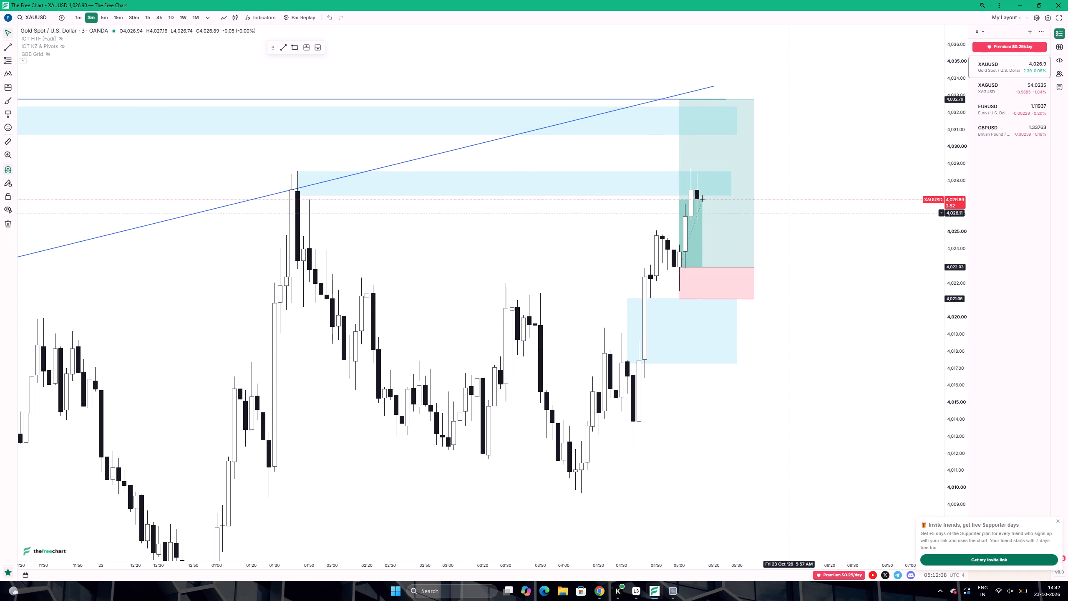
pyautogui.moveTo(803, 414); pyautogui.dragTo(812, 384)
pyautogui.scroll(-2, 804, 379)
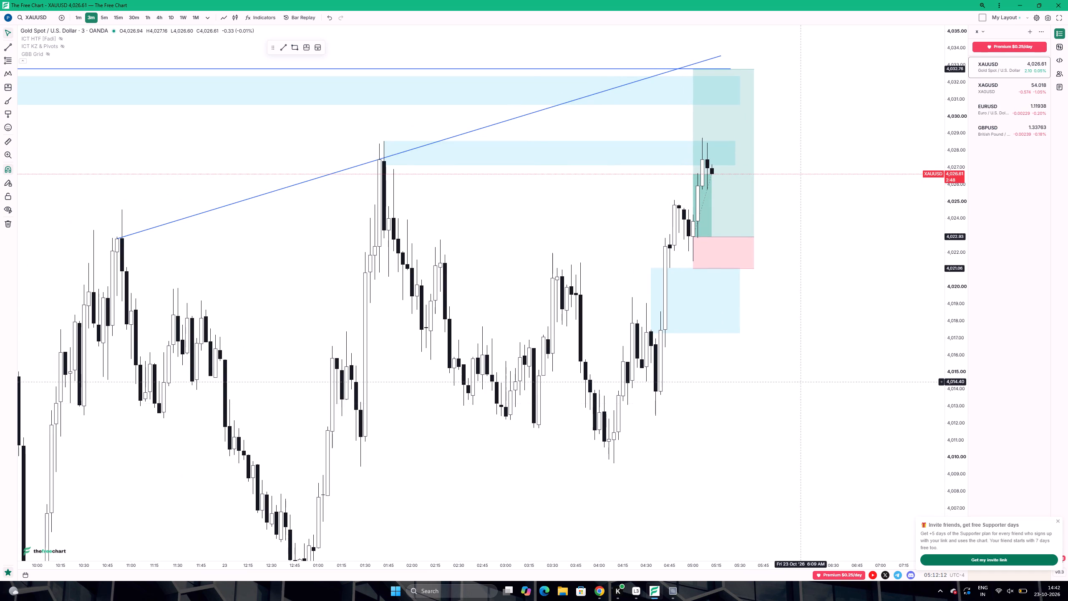
pyautogui.moveTo(533, 422); pyautogui.dragTo(568, 361)
pyautogui.scroll(-2, 567, 359)
pyautogui.scroll(1, 567, 359)
pyautogui.scroll(-1, 567, 359)
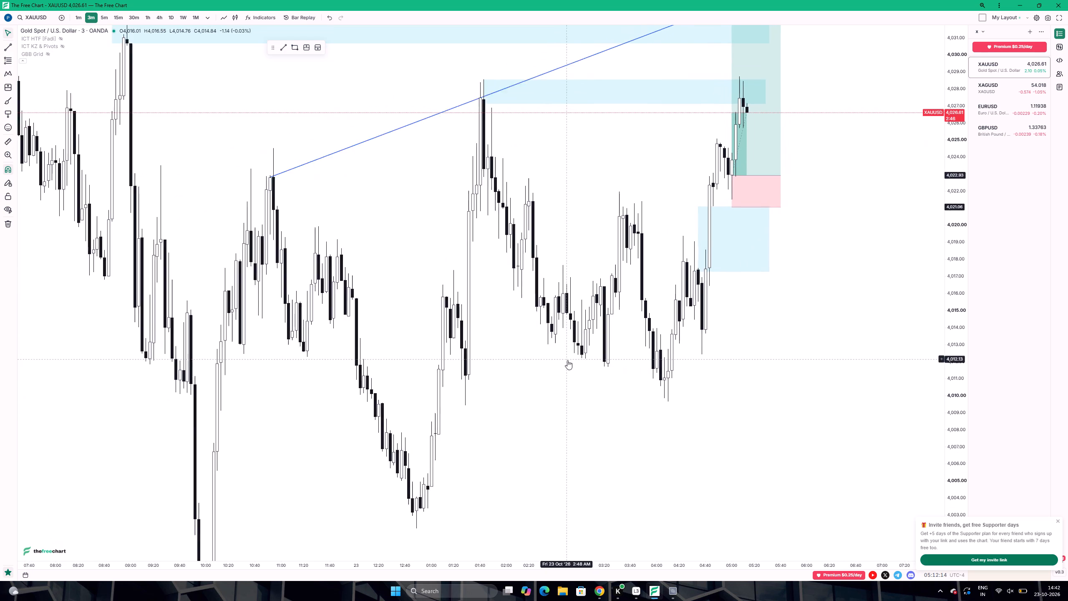
pyautogui.scroll(-2, 567, 360)
pyautogui.moveTo(565, 384); pyautogui.dragTo(497, 384)
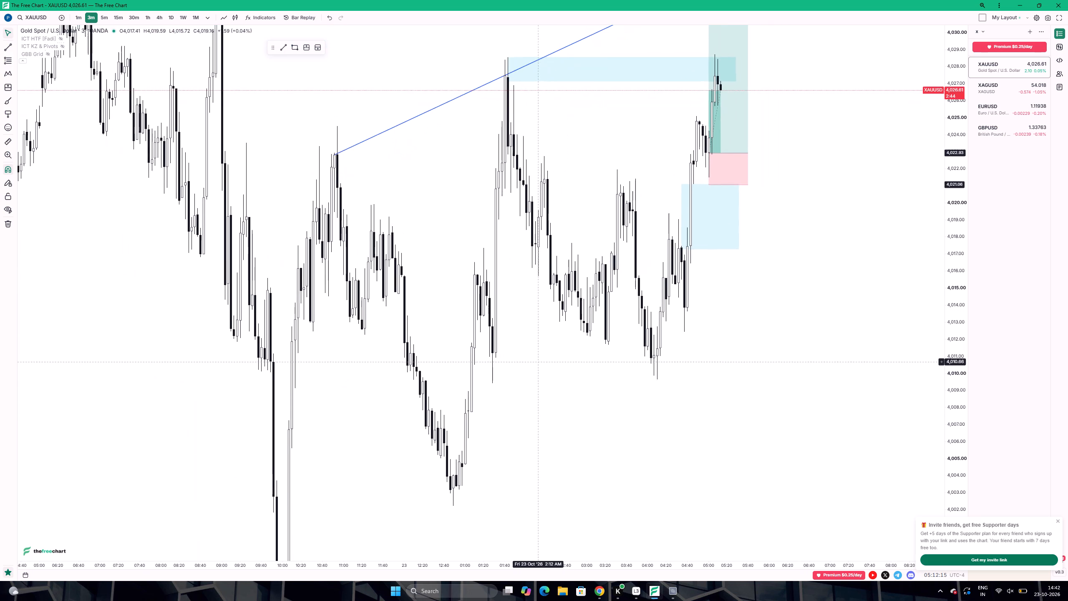
pyautogui.moveTo(497, 384); pyautogui.dragTo(464, 423)
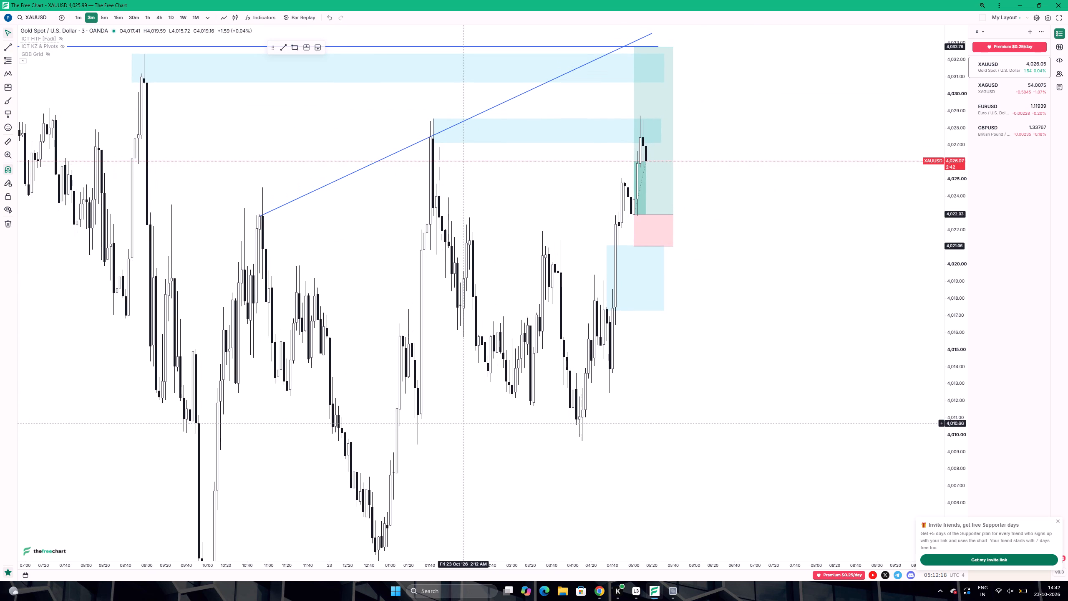
pyautogui.moveTo(464, 423); pyautogui.dragTo(454, 459)
pyautogui.scroll(3, 715, 302)
pyautogui.scroll(-2, 715, 302)
pyautogui.scroll(1, 715, 302)
pyautogui.moveTo(713, 253); pyautogui.dragTo(713, 253)
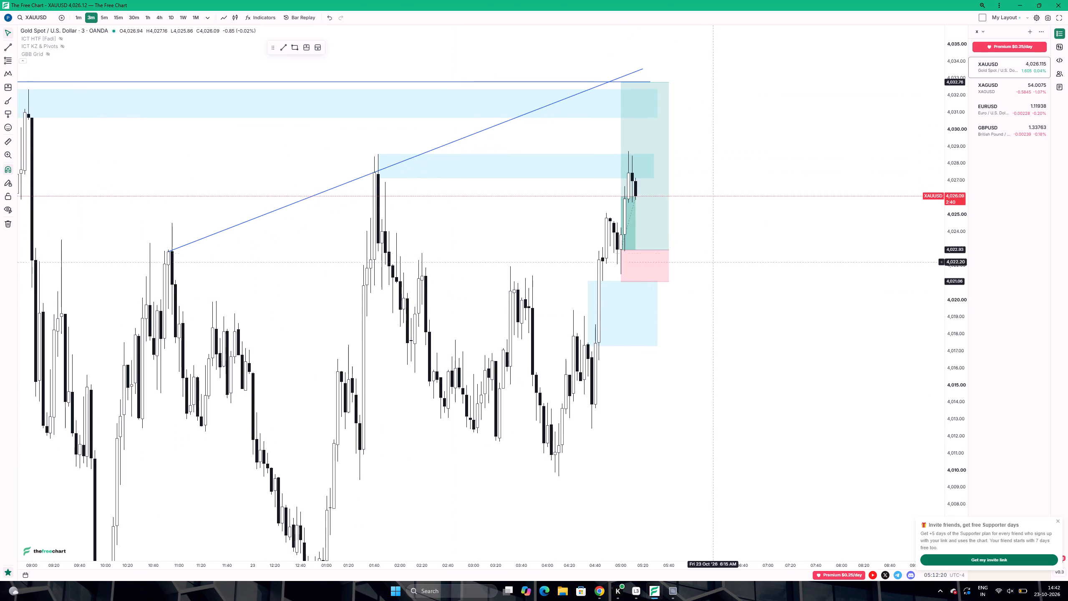
pyautogui.moveTo(713, 253); pyautogui.dragTo(708, 309)
# Draw a rectangle zone from 5:00 AM at 4,024.24 up to about 4,025.7, extending it to 6:21 AM.
pyautogui.click(295, 48)
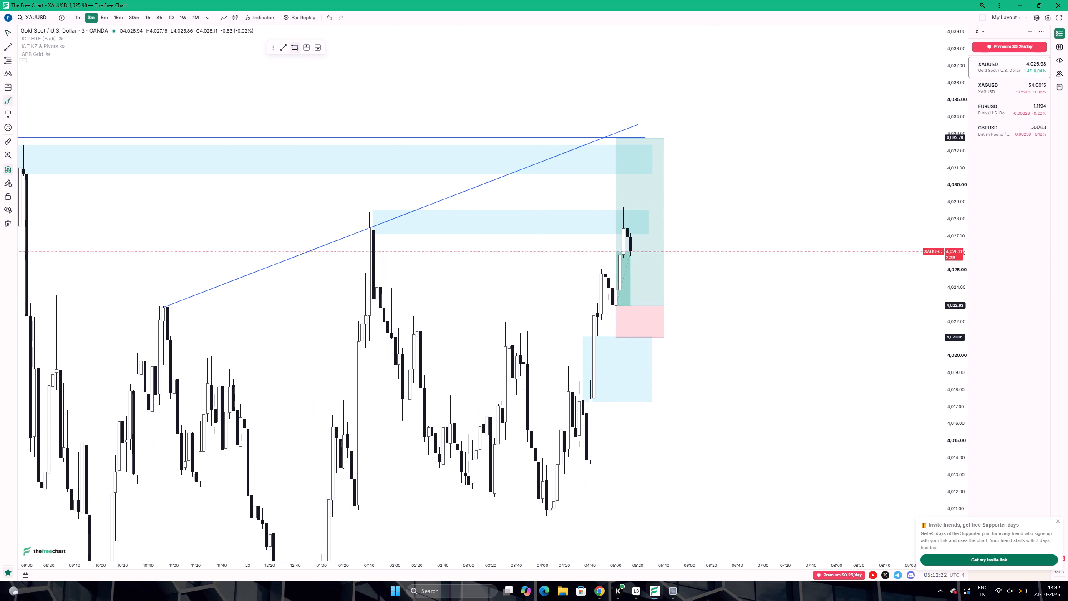
pyautogui.click(616, 285)
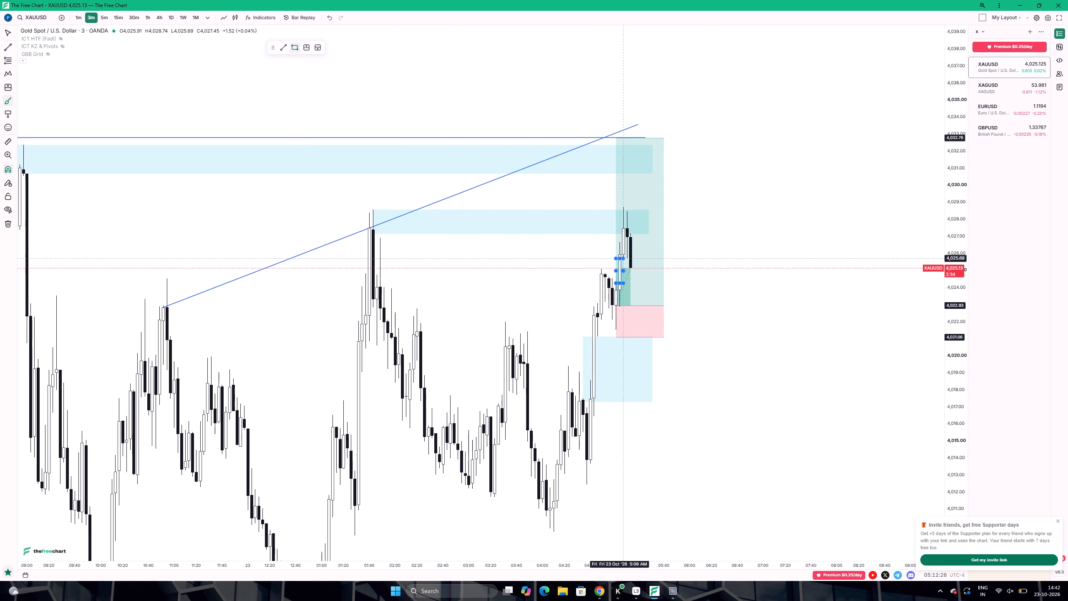
pyautogui.click(624, 260)
pyautogui.moveTo(624, 270); pyautogui.dragTo(715, 272)
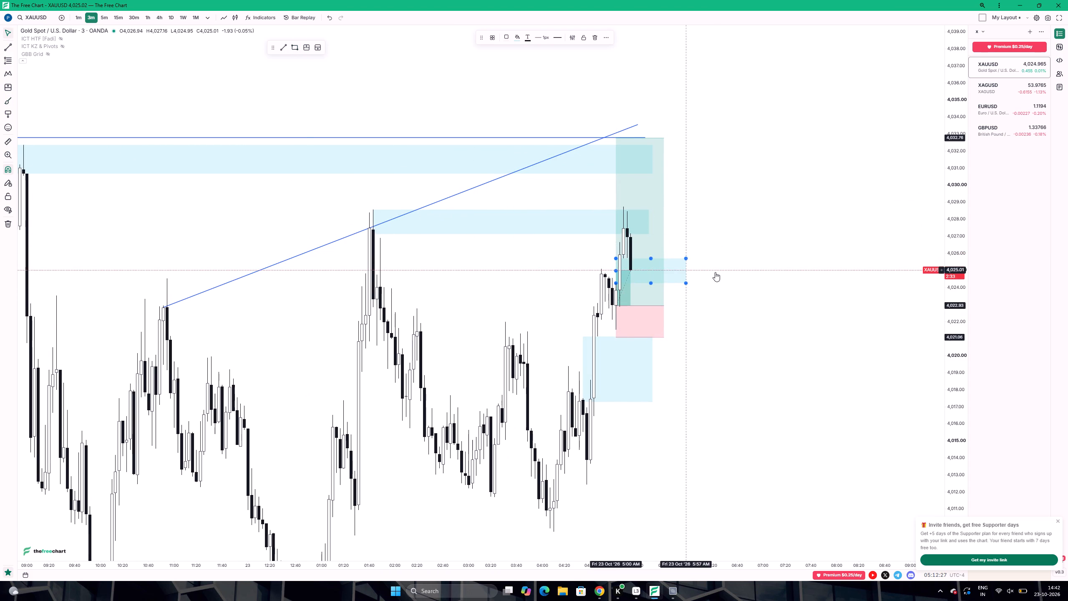
pyautogui.moveTo(715, 272); pyautogui.dragTo(716, 273)
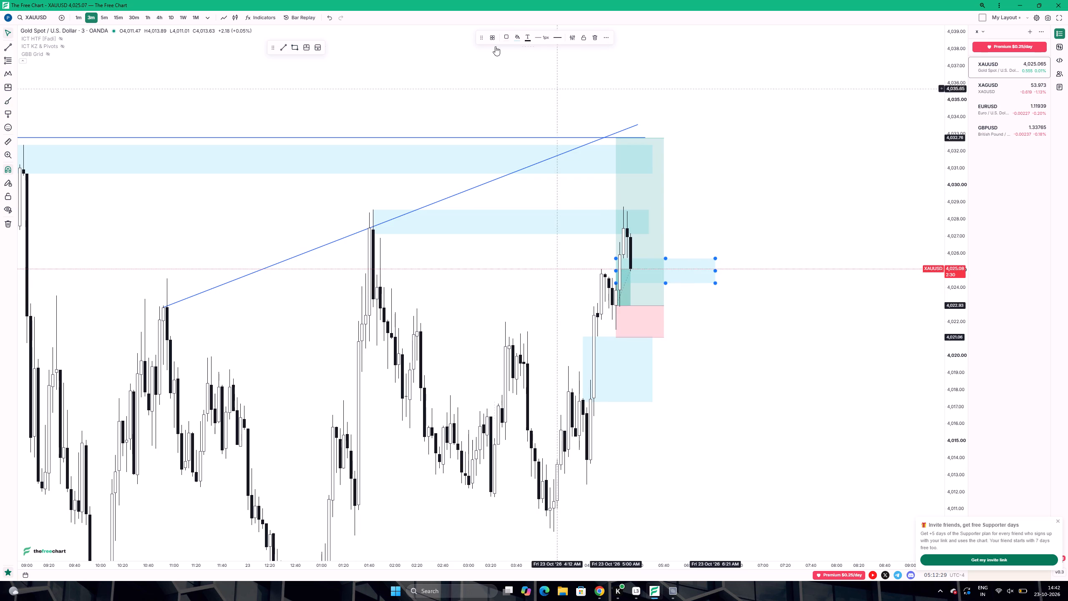
# Apply the saved FVG template to the new rectangle so it carries the [FVG] label.
pyautogui.click(492, 39)
pyautogui.click(493, 87)
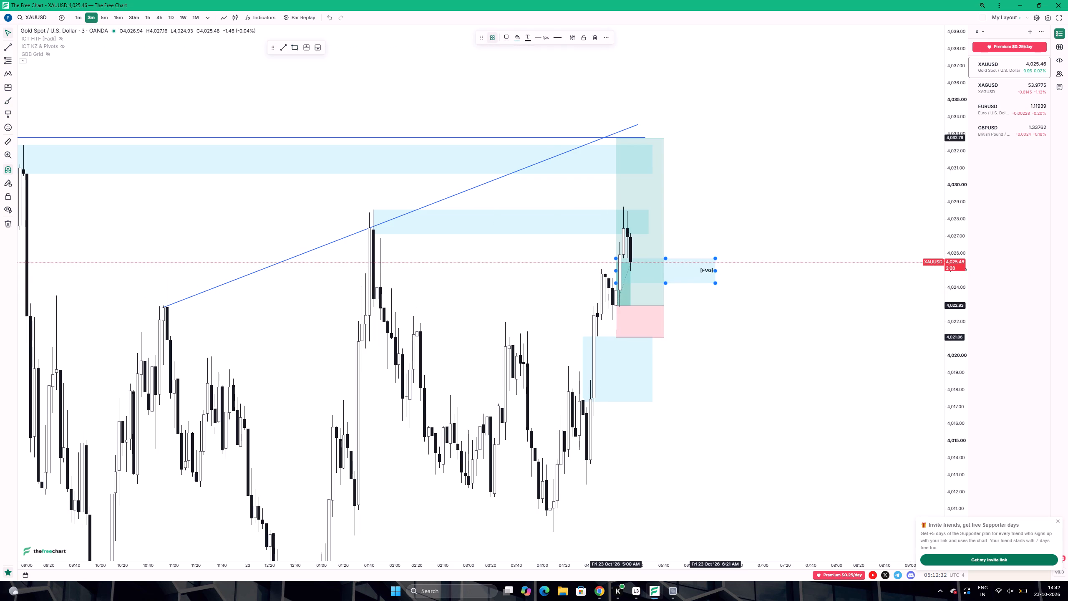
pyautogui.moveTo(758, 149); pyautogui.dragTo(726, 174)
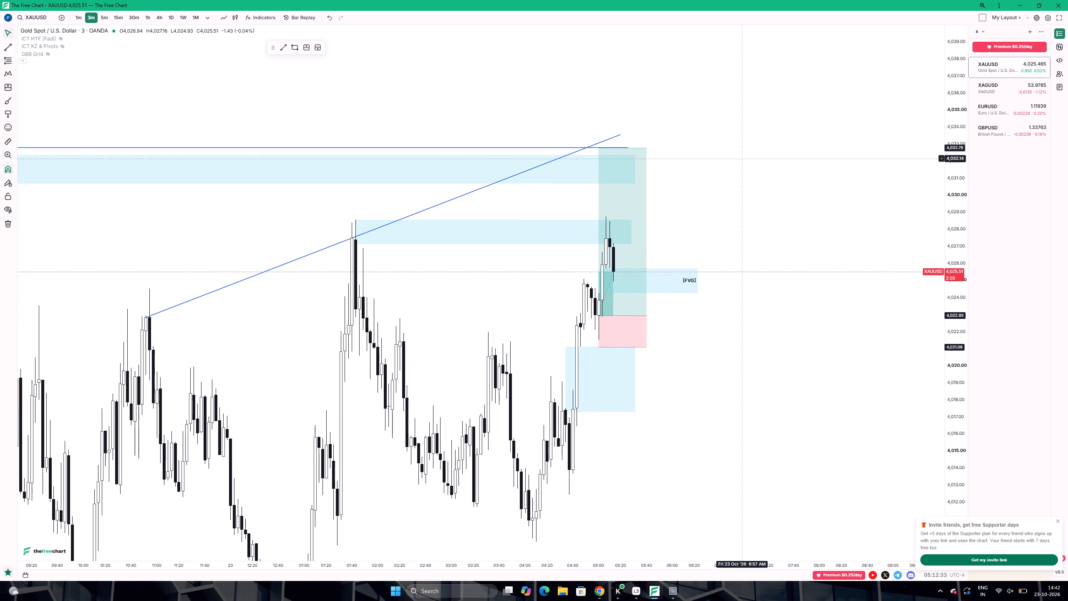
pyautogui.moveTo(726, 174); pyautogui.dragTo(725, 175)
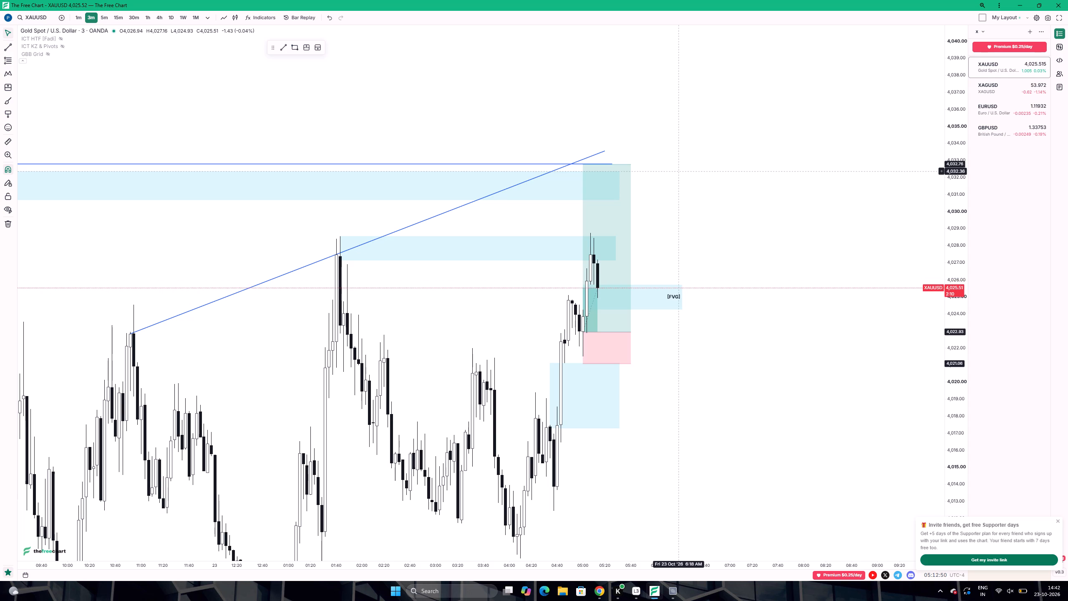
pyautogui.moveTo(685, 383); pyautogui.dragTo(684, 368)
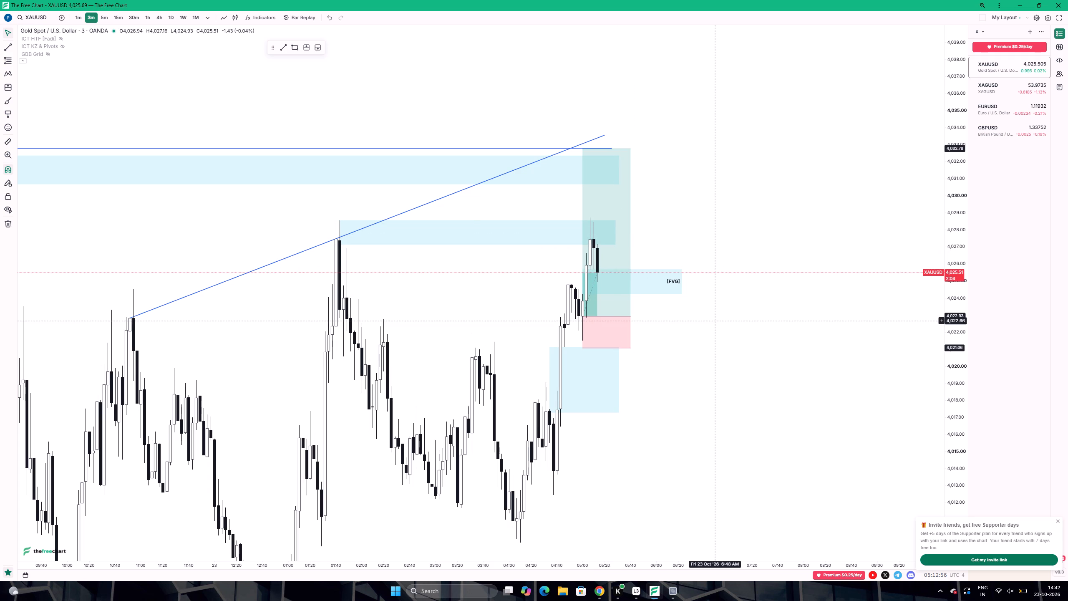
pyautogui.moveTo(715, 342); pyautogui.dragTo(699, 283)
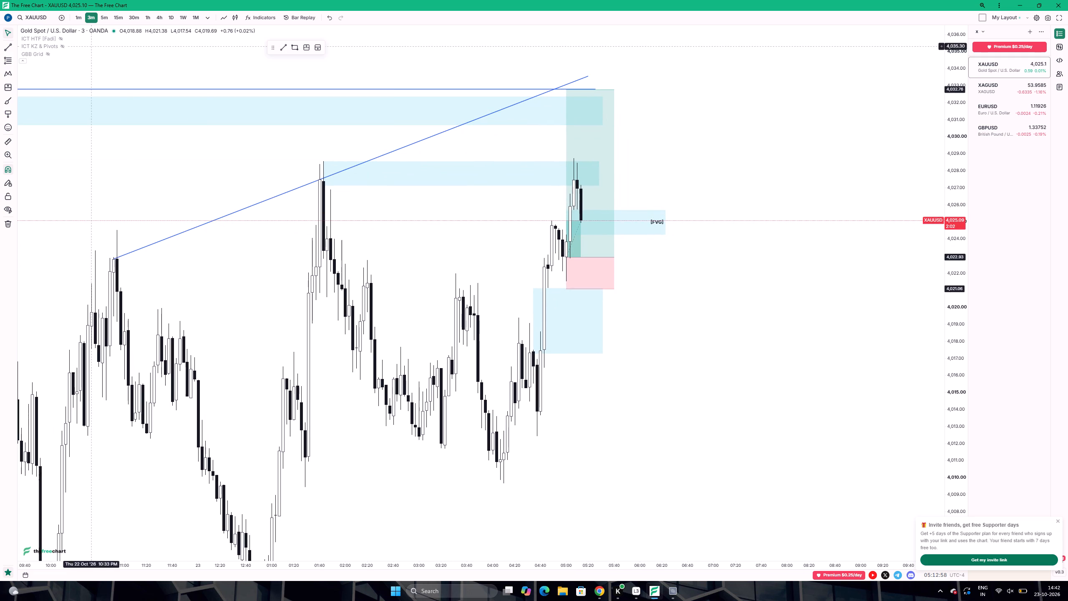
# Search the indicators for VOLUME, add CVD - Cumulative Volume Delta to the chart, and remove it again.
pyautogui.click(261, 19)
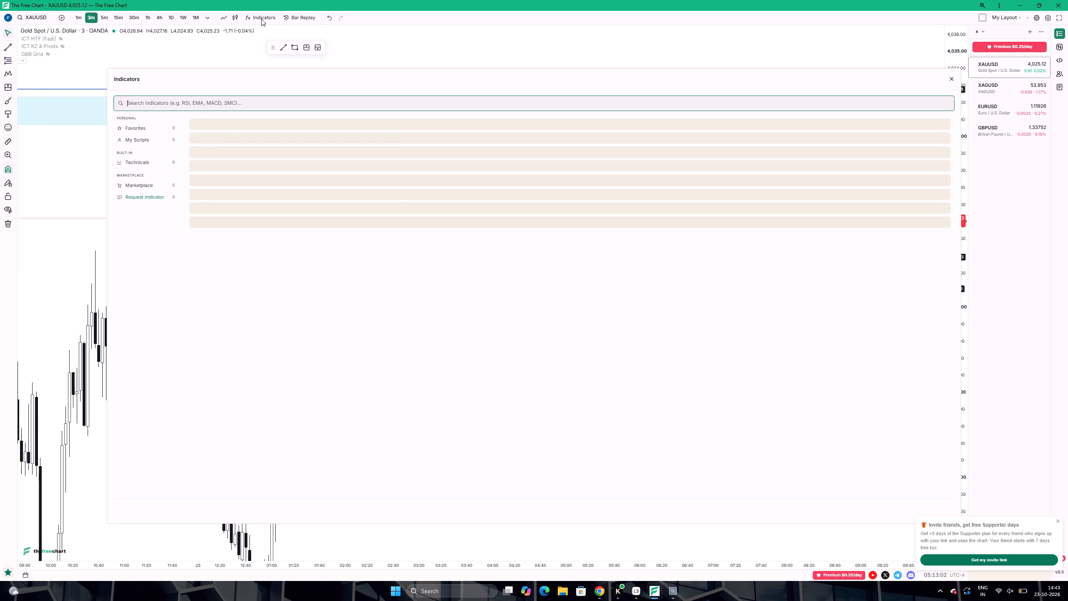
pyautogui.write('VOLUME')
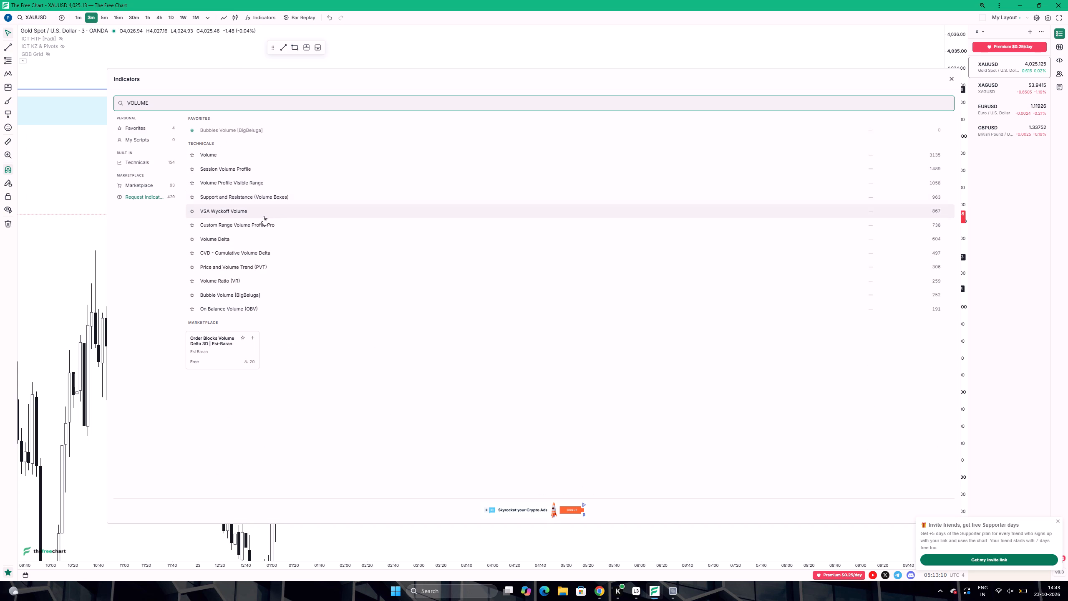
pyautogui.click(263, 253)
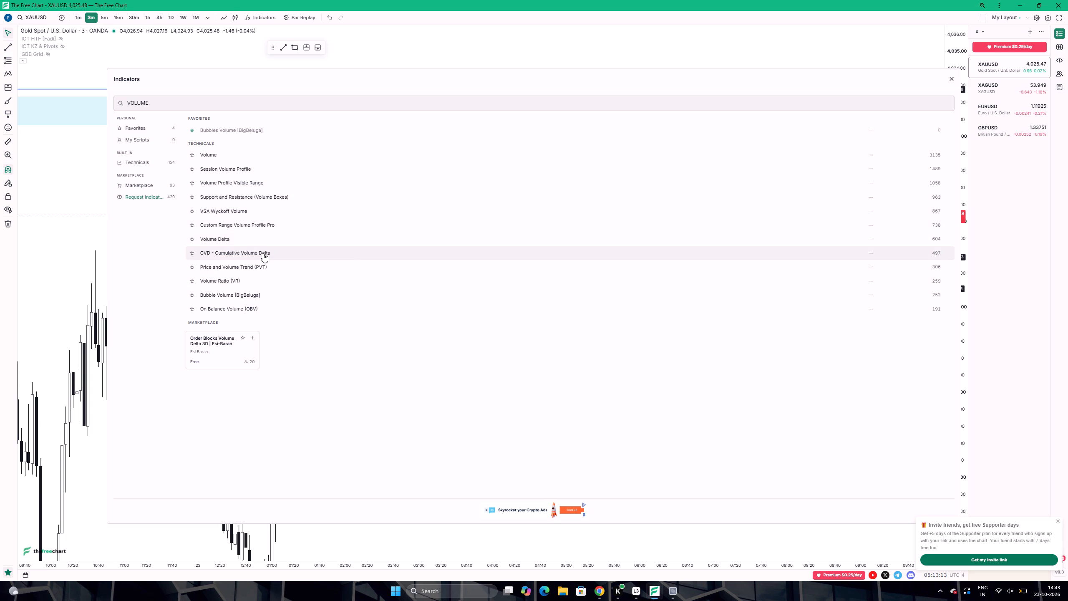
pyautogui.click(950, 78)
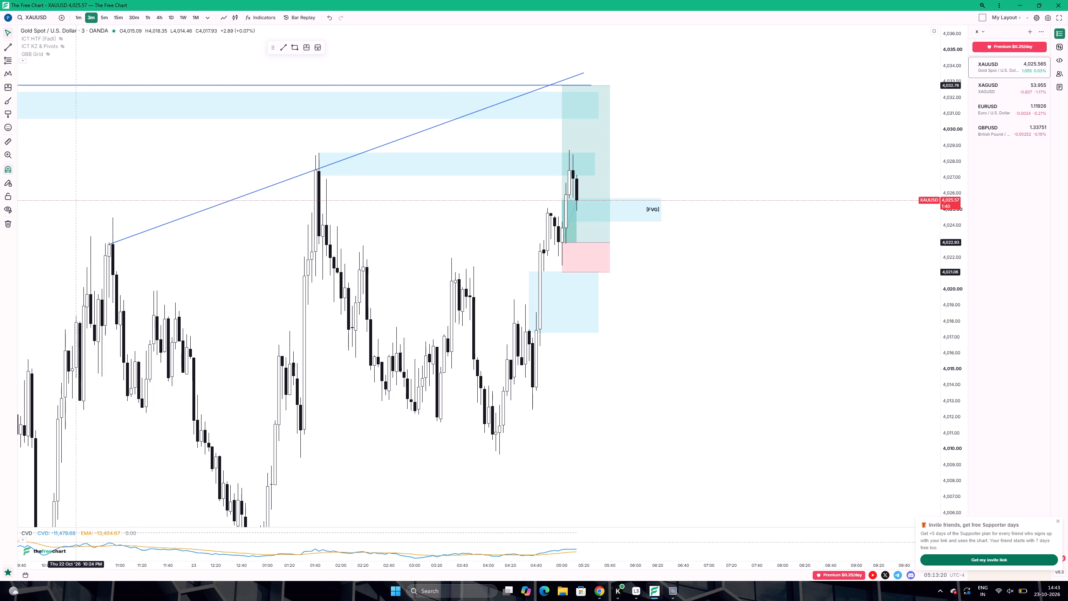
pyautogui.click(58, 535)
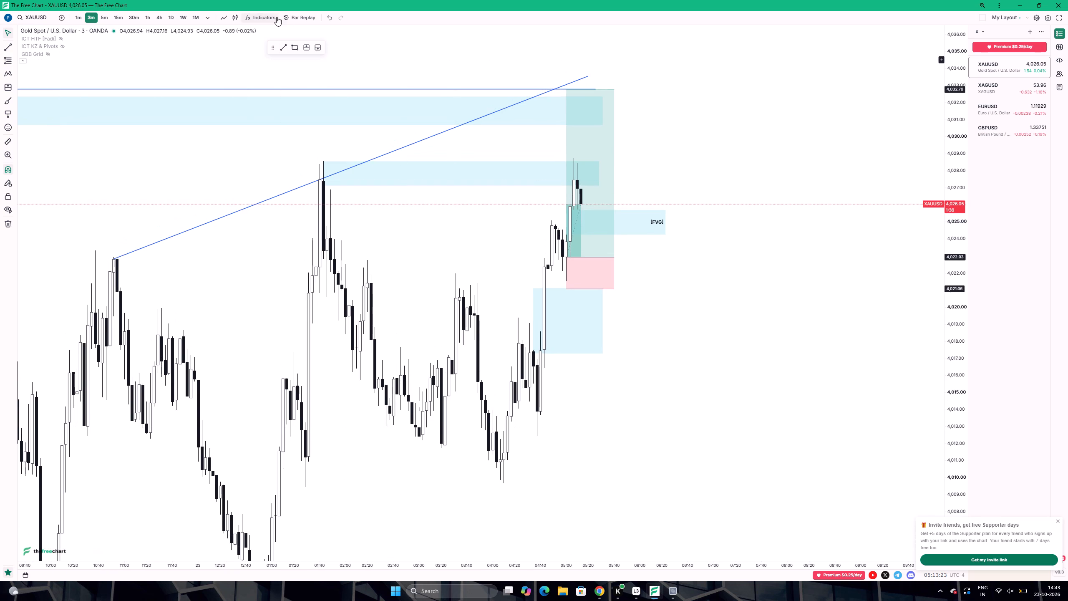
# Search the indicators for VOLUME and add Custom Range Volume Profile Pro, returning to the chart from any advert page.
pyautogui.click(267, 15)
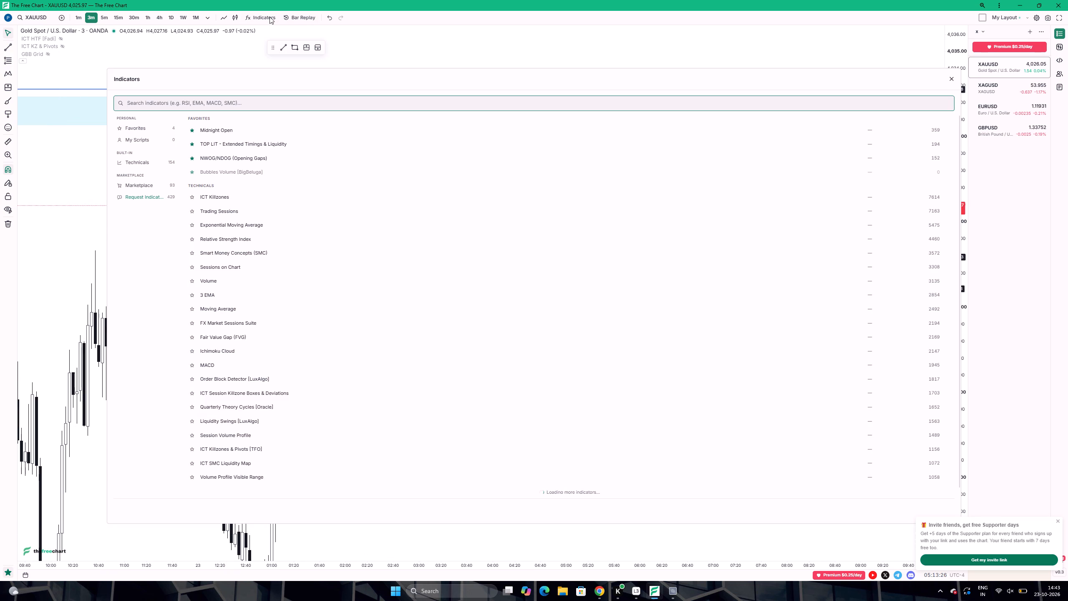
pyautogui.write('VOLUME')
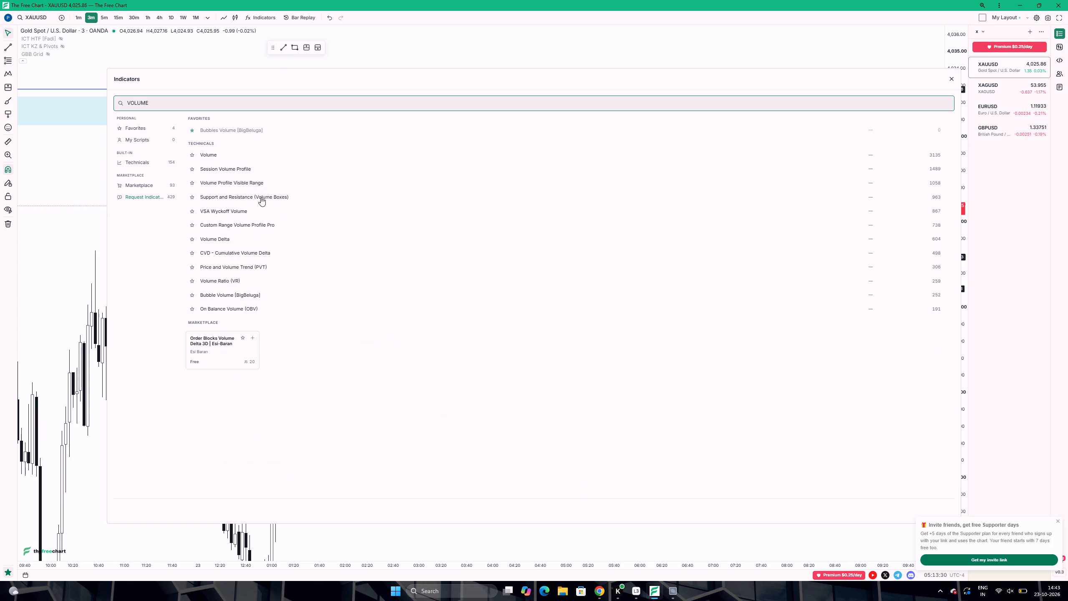
pyautogui.click(272, 224)
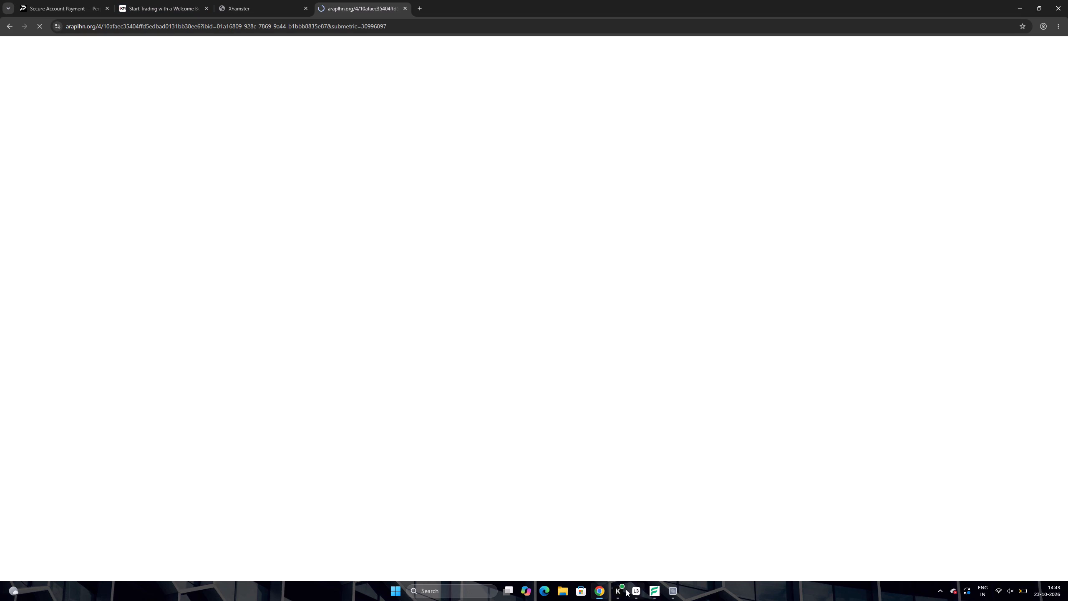
pyautogui.click(652, 595)
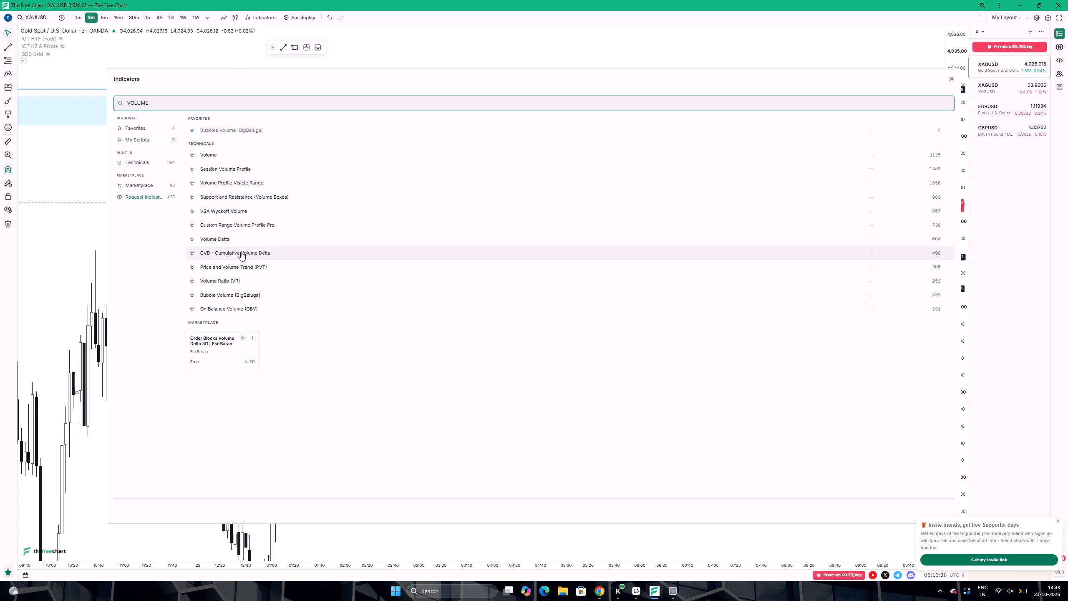
pyautogui.click(240, 223)
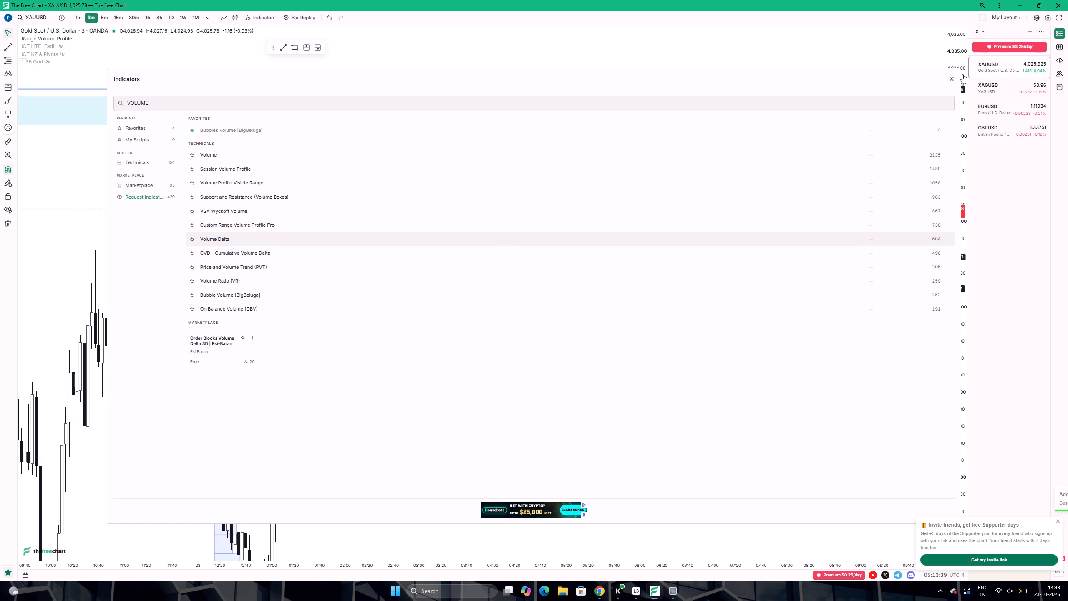
pyautogui.click(949, 79)
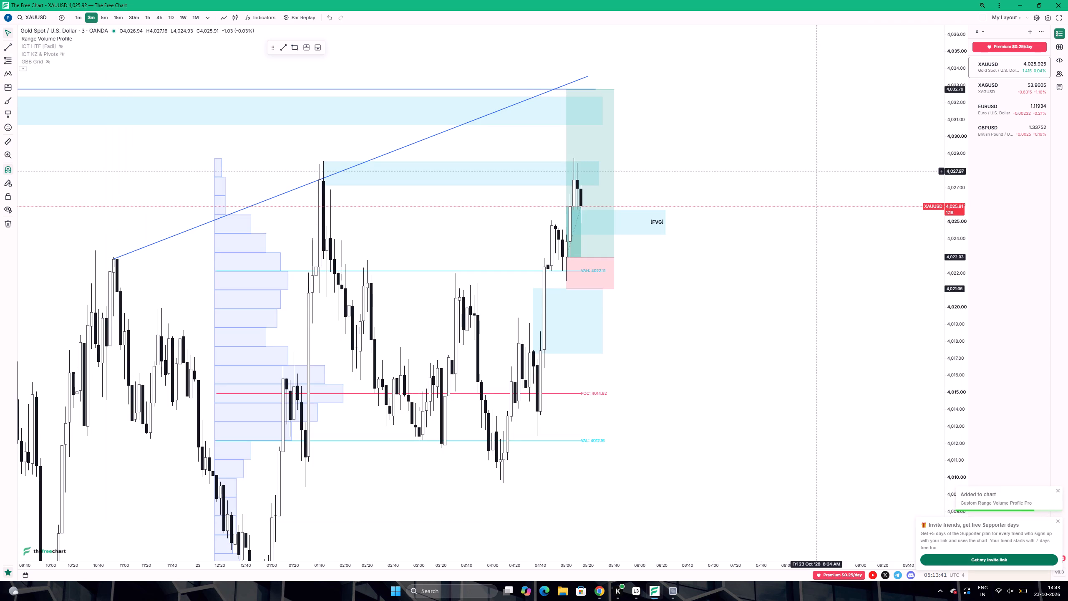
# Compare the volume profile with the surrounding price swings, open its settings to review the inputs, and accept them without changes.
pyautogui.moveTo(659, 308); pyautogui.dragTo(667, 247)
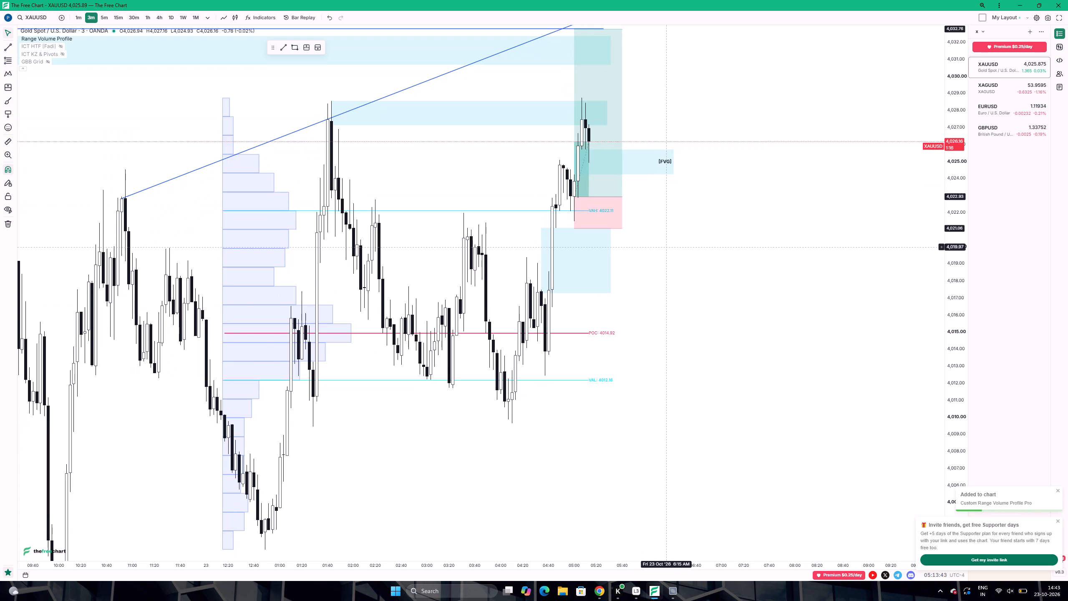
pyautogui.scroll(-7, 235, 293)
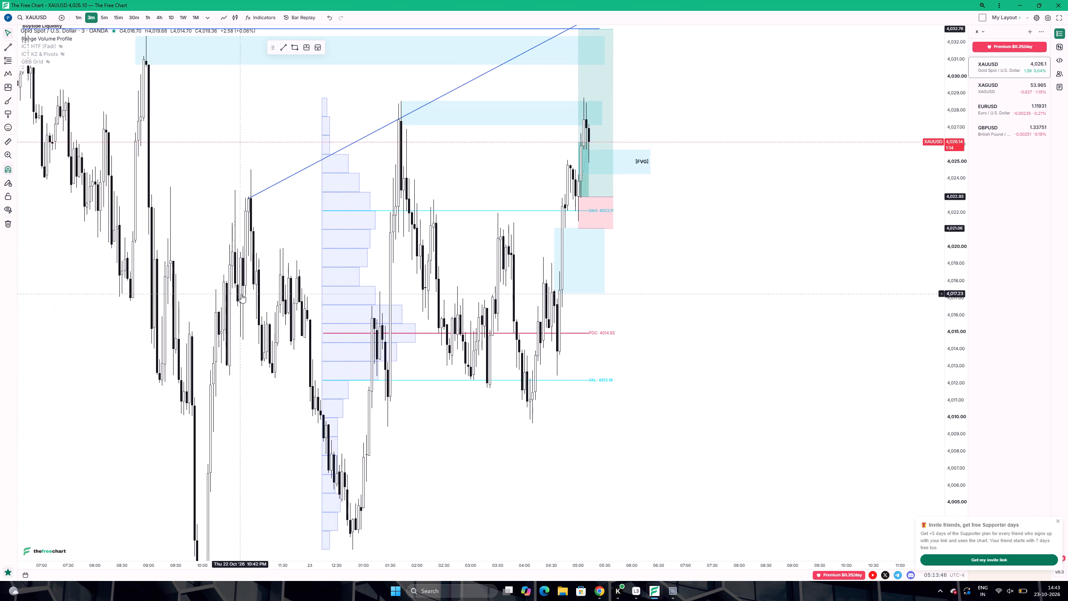
pyautogui.scroll(-4, 241, 294)
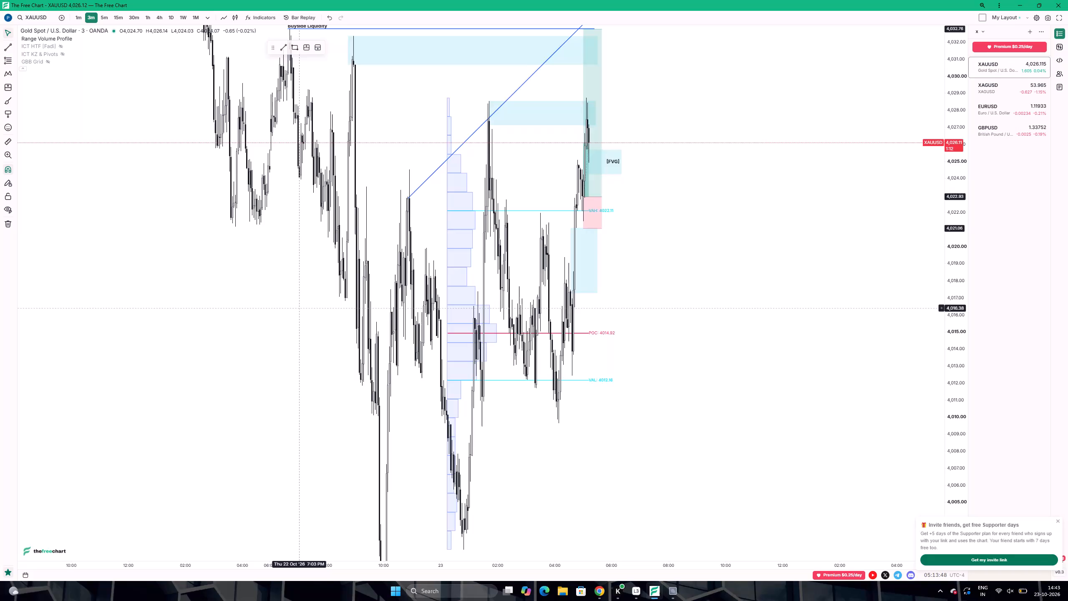
pyautogui.scroll(7, 849, 348)
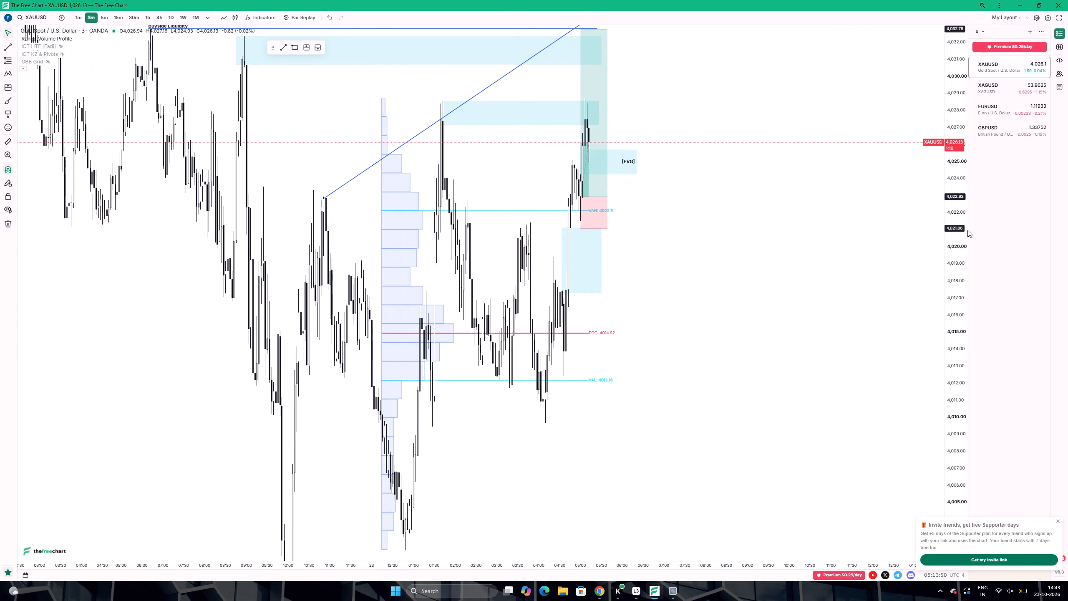
pyautogui.moveTo(959, 229); pyautogui.dragTo(939, 385)
pyautogui.click(390, 243)
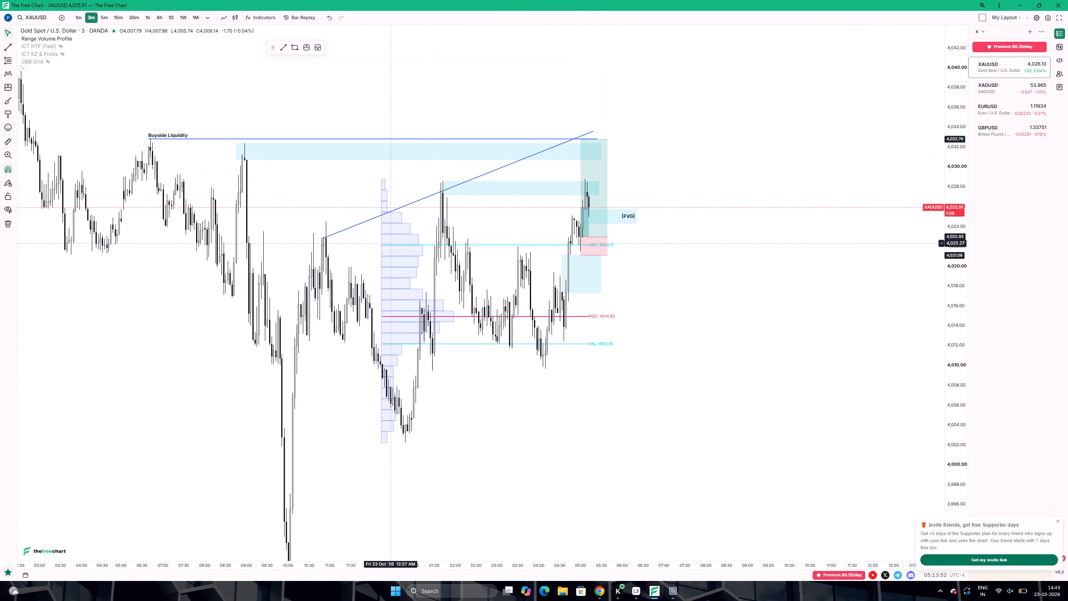
pyautogui.doubleClick(381, 245)
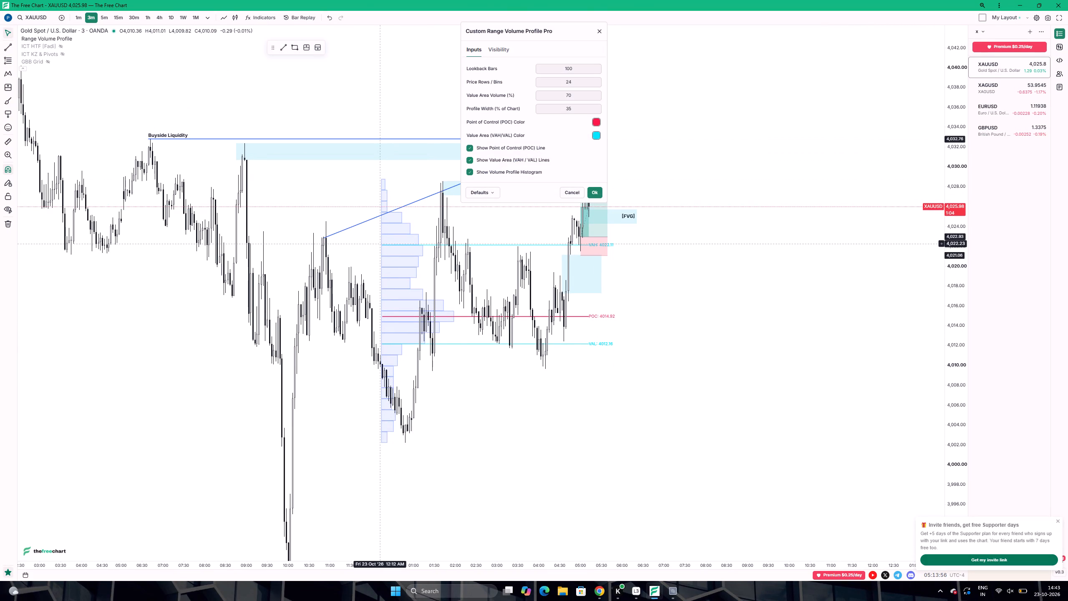
pyautogui.click(381, 244)
pyautogui.click(765, 381)
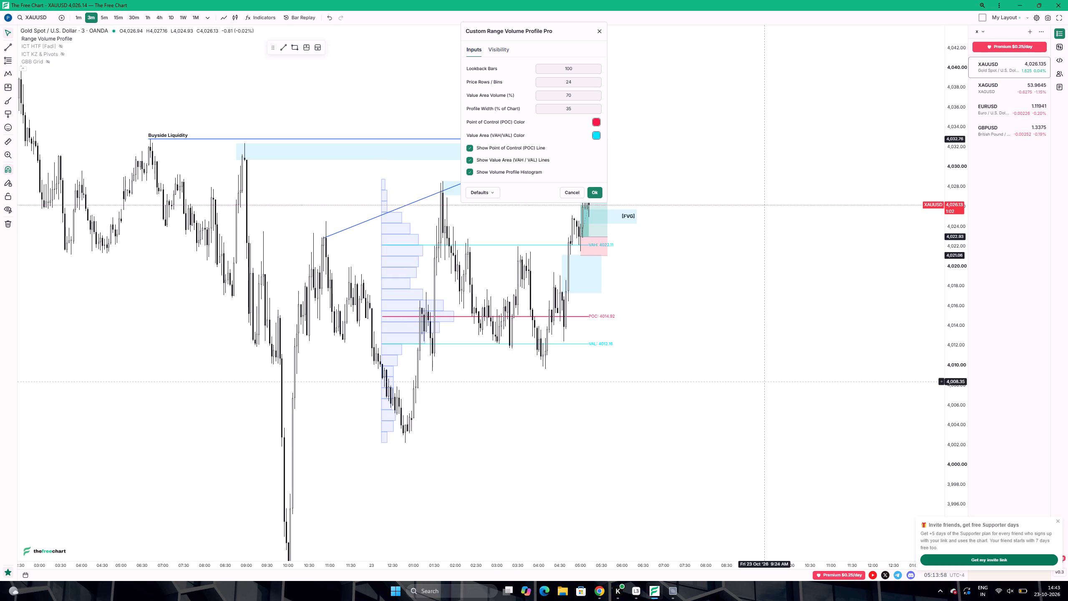
pyautogui.click(749, 348)
pyautogui.click(594, 186)
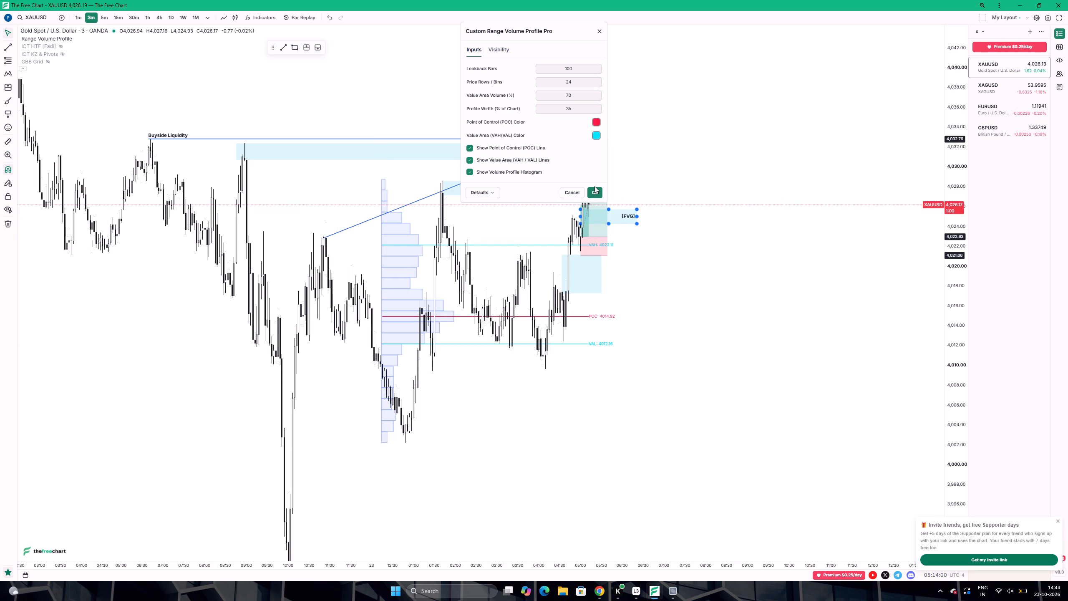
pyautogui.click(594, 187)
pyautogui.click(594, 187)
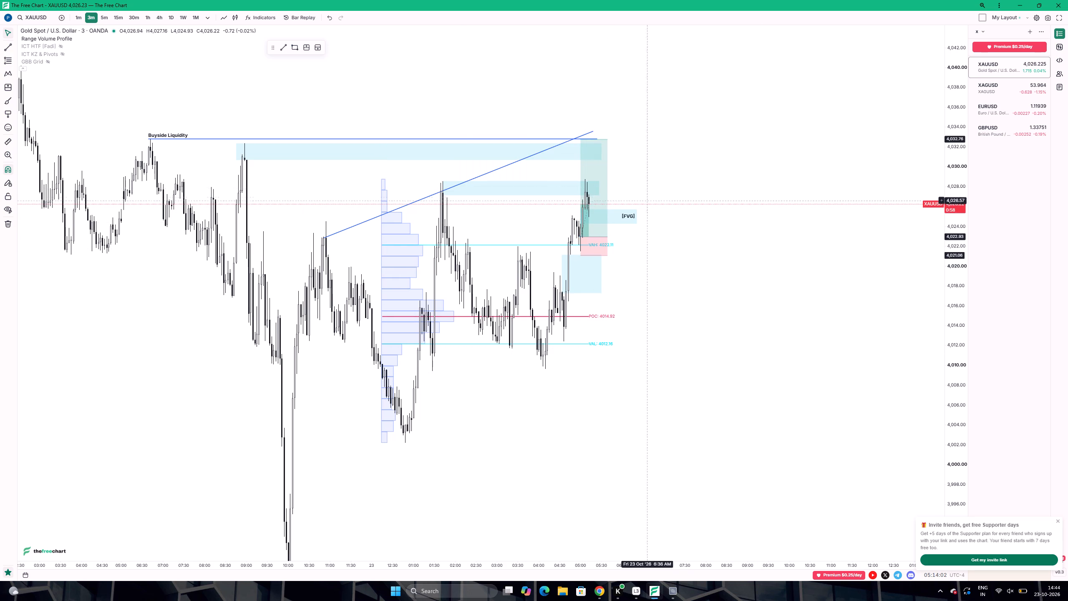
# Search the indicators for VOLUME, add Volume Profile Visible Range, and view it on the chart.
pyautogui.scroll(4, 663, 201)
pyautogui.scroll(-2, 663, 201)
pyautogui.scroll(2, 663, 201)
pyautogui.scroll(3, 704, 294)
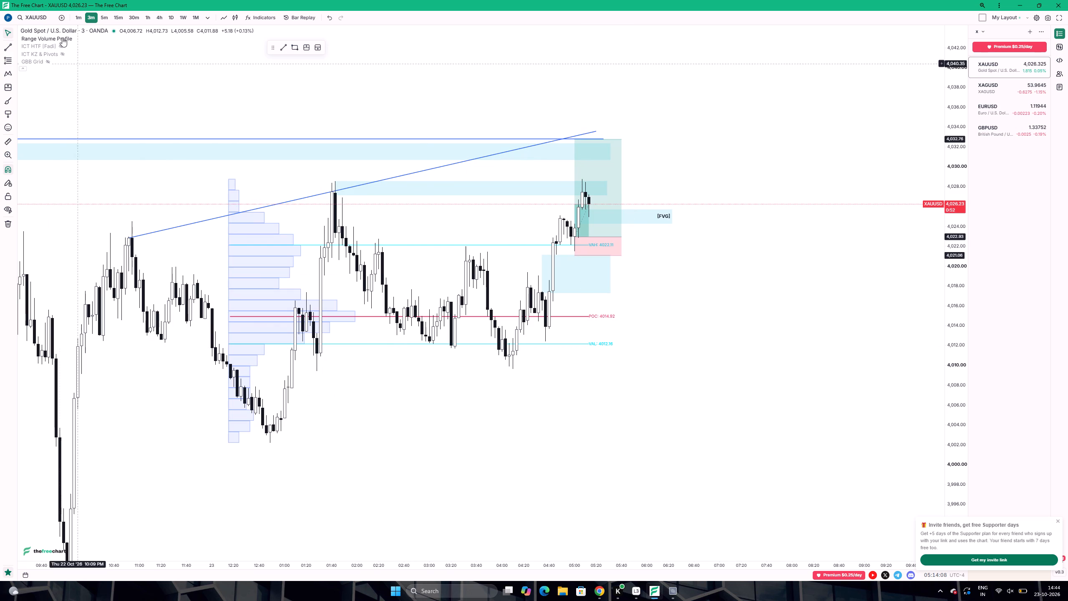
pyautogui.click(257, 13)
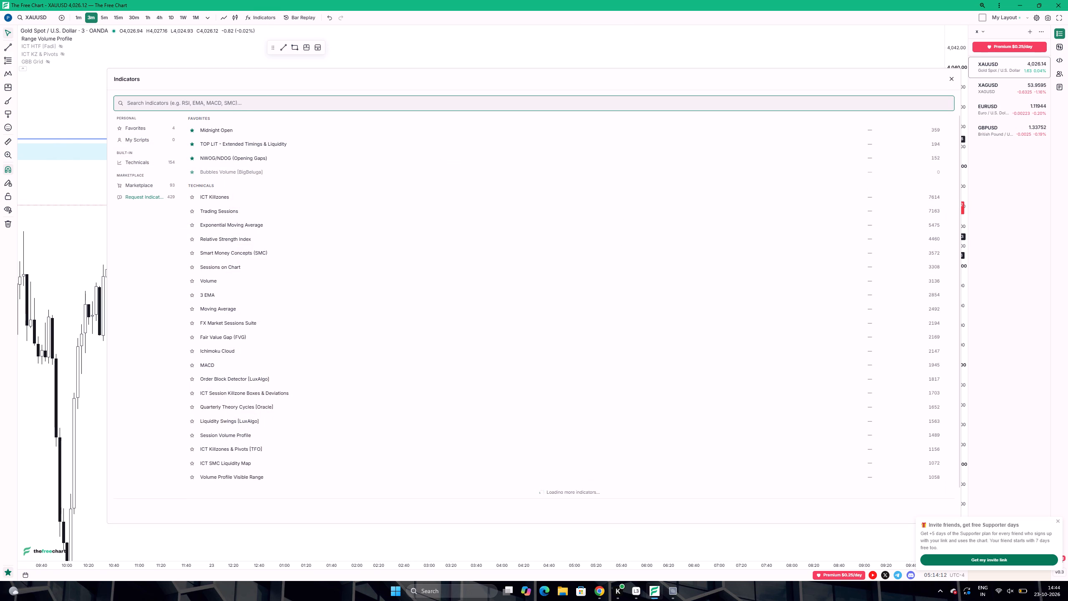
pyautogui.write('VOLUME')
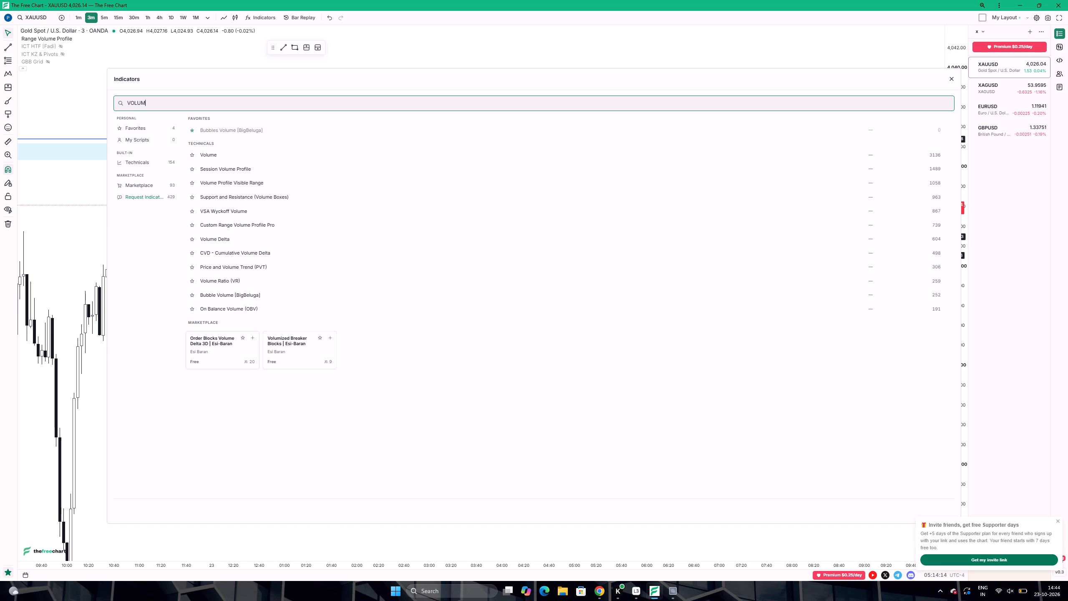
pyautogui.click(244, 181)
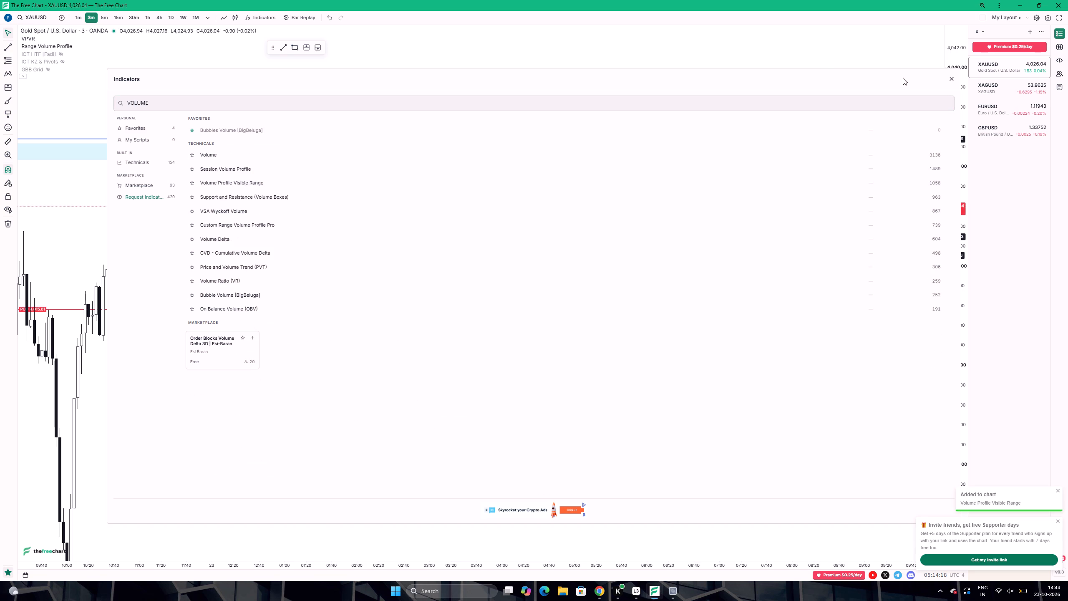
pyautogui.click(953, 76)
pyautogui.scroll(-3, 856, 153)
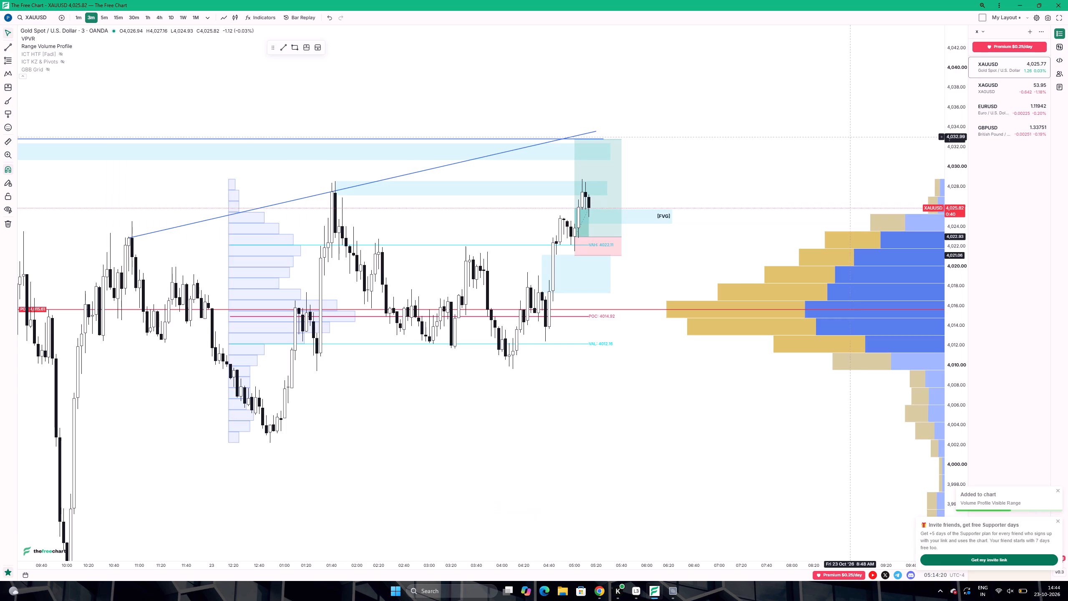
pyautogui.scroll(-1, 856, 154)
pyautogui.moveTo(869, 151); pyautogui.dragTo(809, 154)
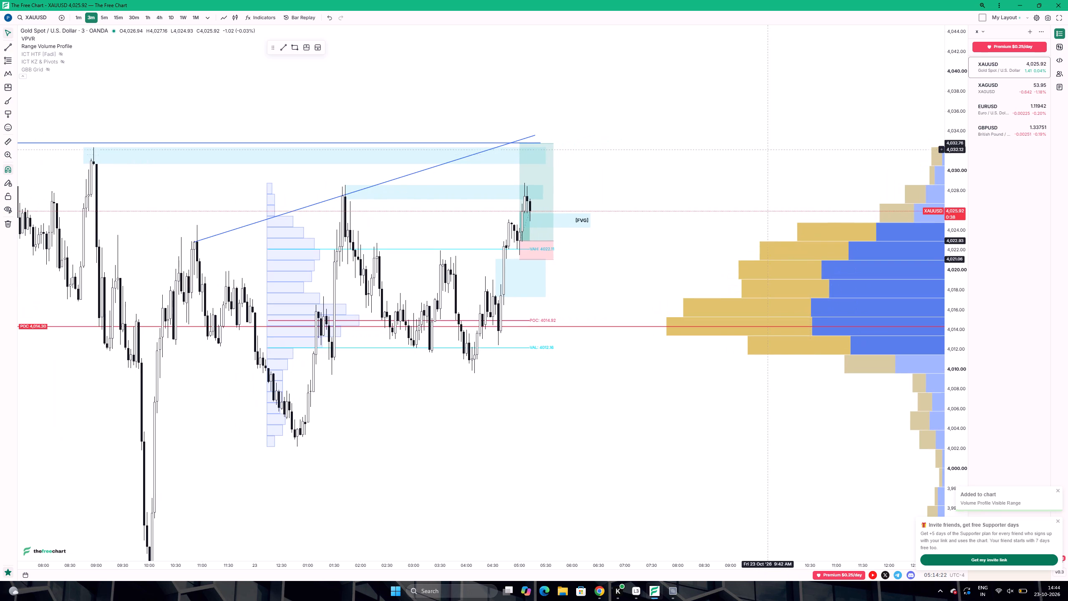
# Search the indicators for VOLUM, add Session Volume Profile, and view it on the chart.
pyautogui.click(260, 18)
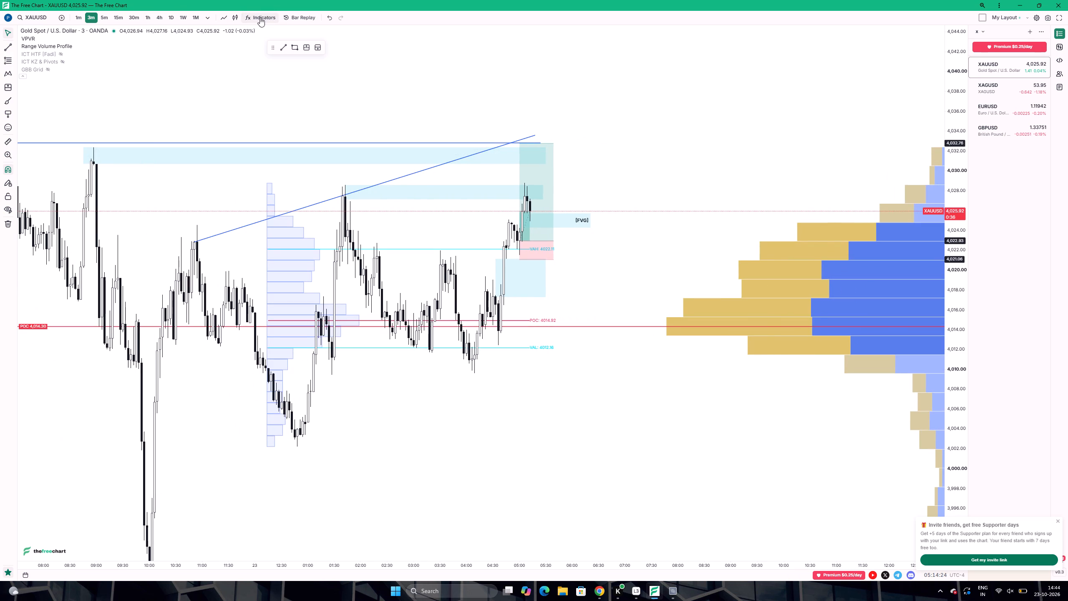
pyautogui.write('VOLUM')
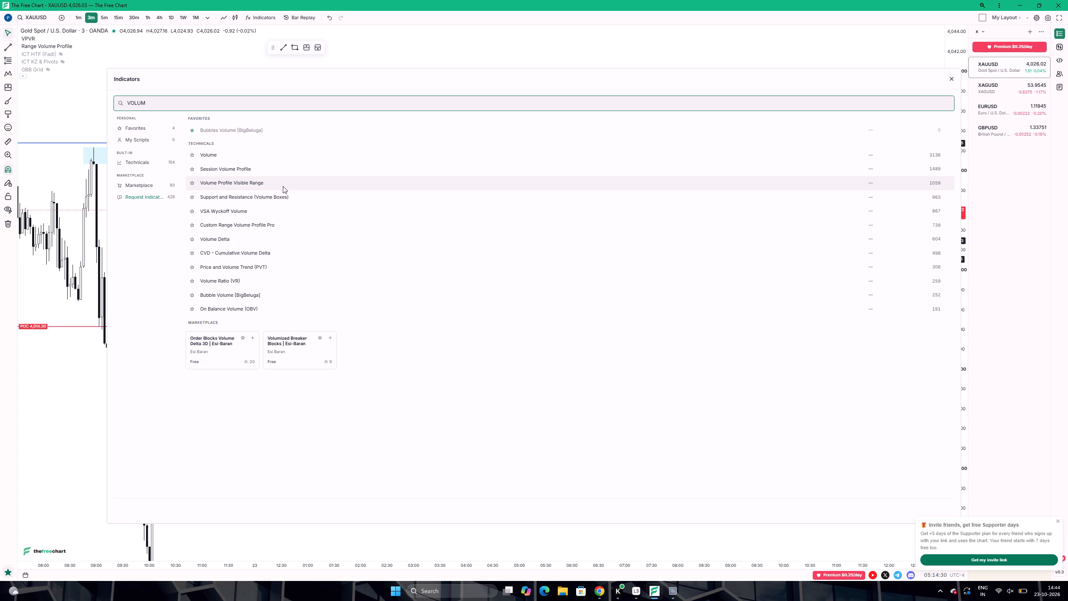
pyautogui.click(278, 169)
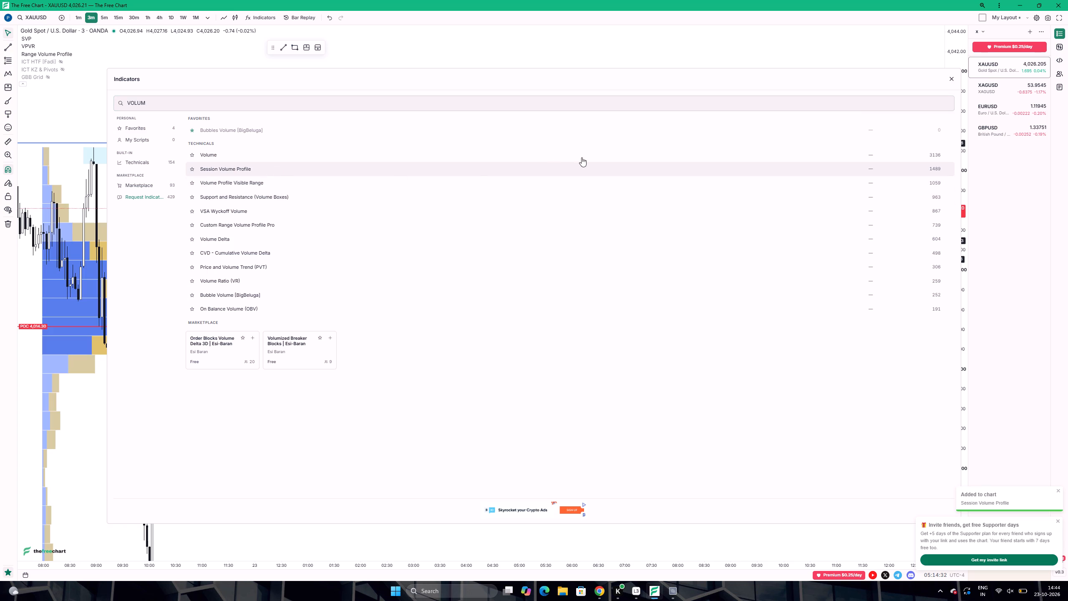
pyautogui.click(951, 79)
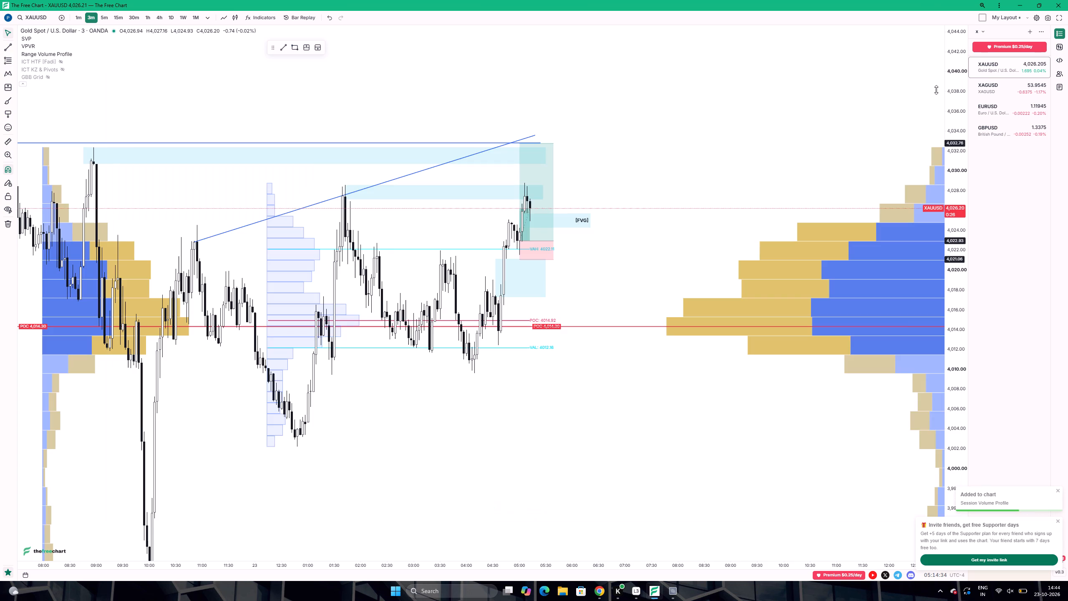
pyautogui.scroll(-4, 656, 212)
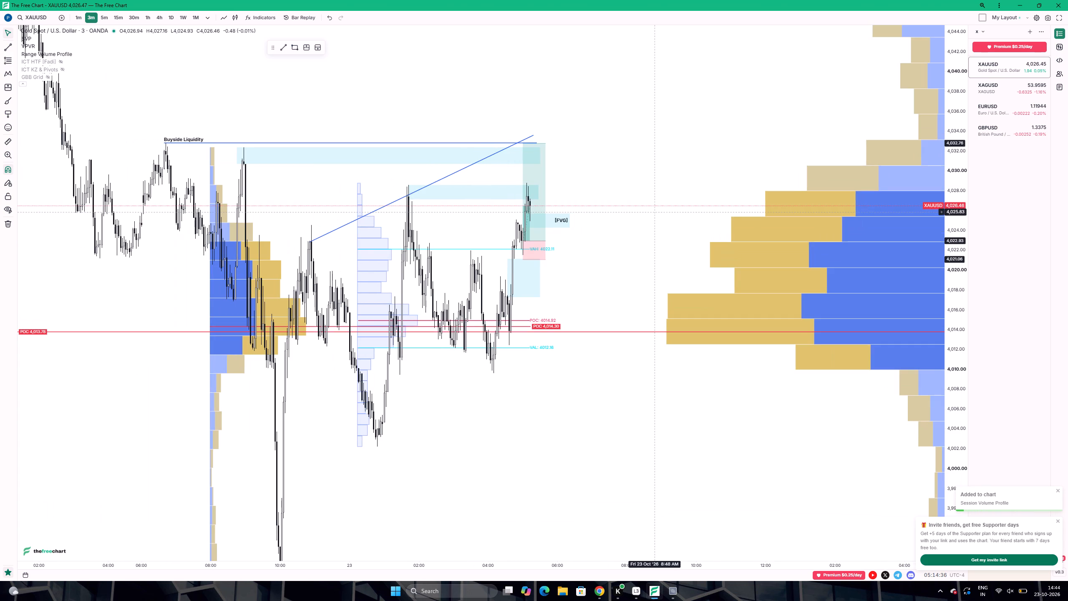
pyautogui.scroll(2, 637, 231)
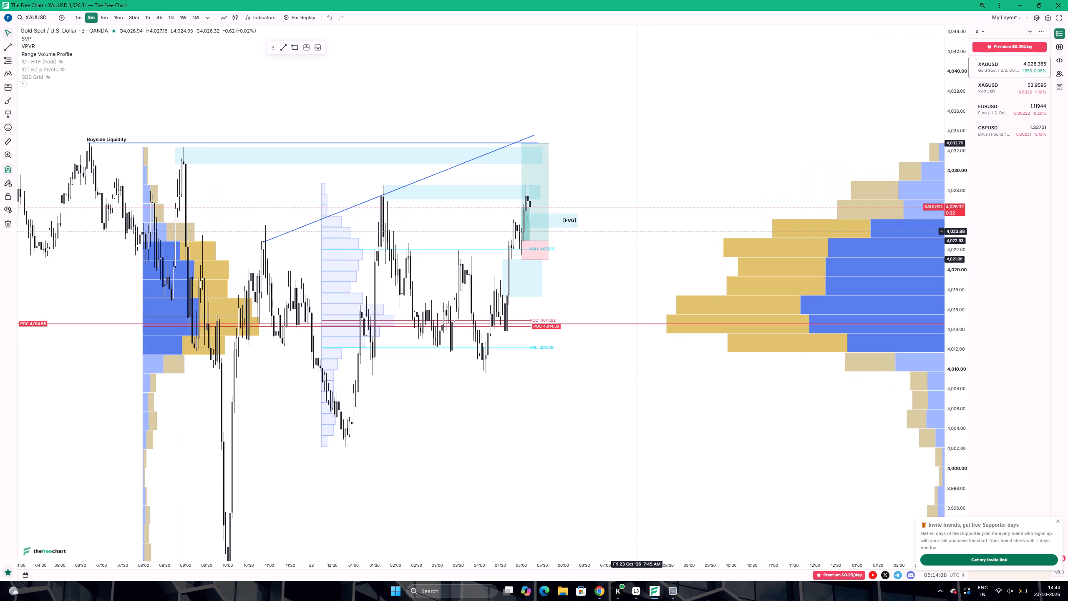
# Try to add the favourite Bubbles Volume [BigBeluga], and add Smart Money Concepts (SMC) to the chart instead.
pyautogui.click(264, 18)
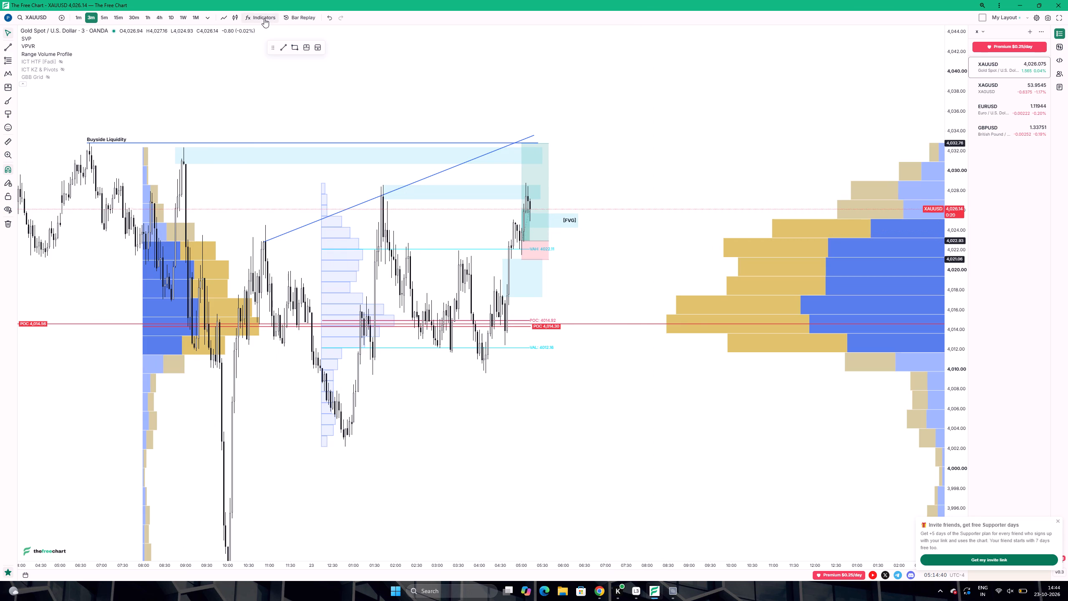
pyautogui.click(248, 171)
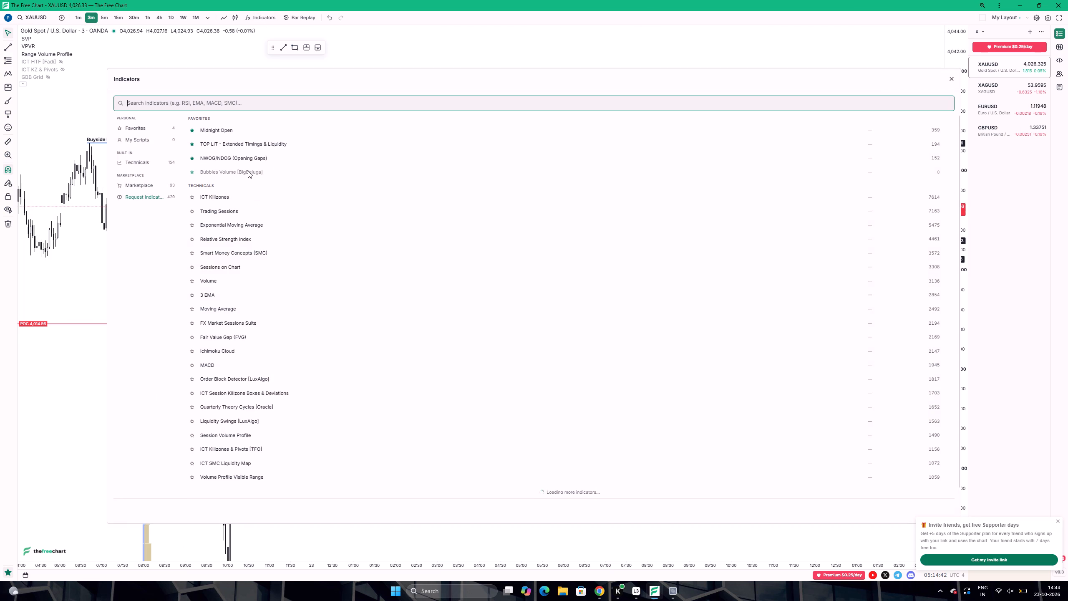
pyautogui.click(248, 171)
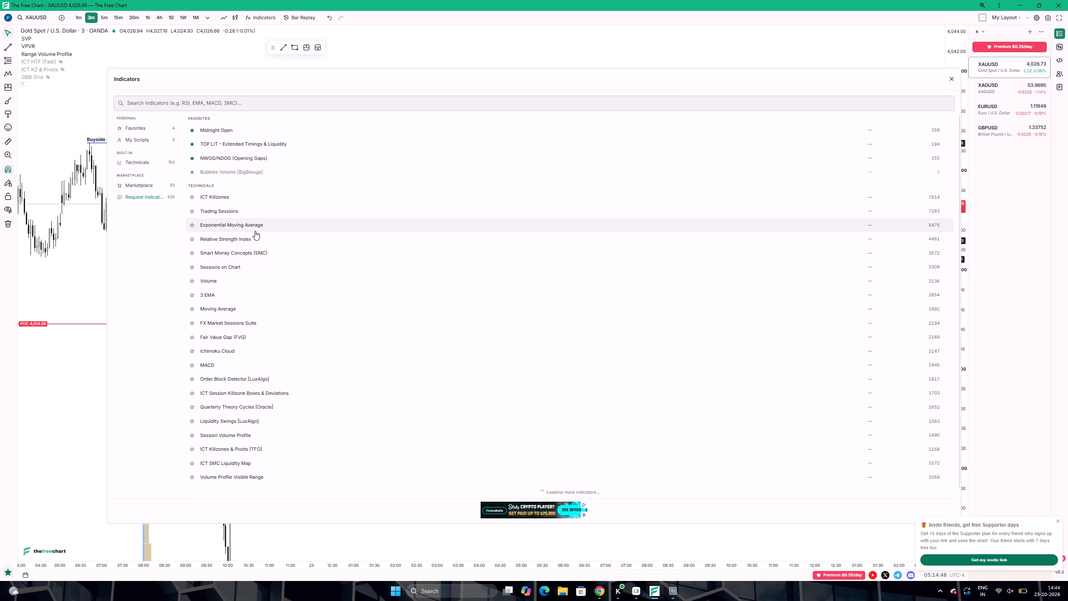
pyautogui.click(258, 251)
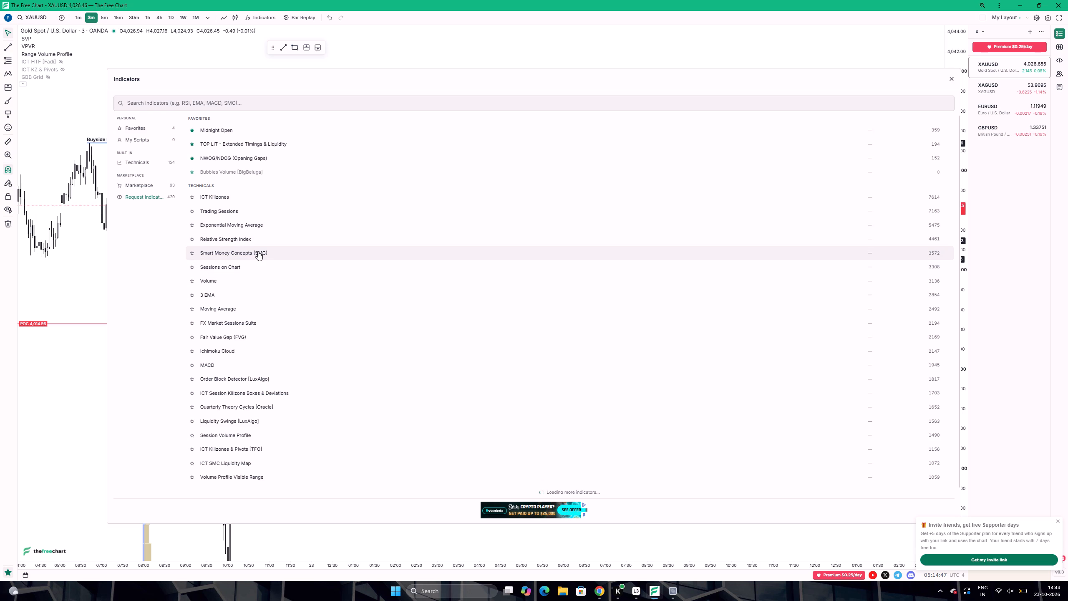
pyautogui.click(954, 76)
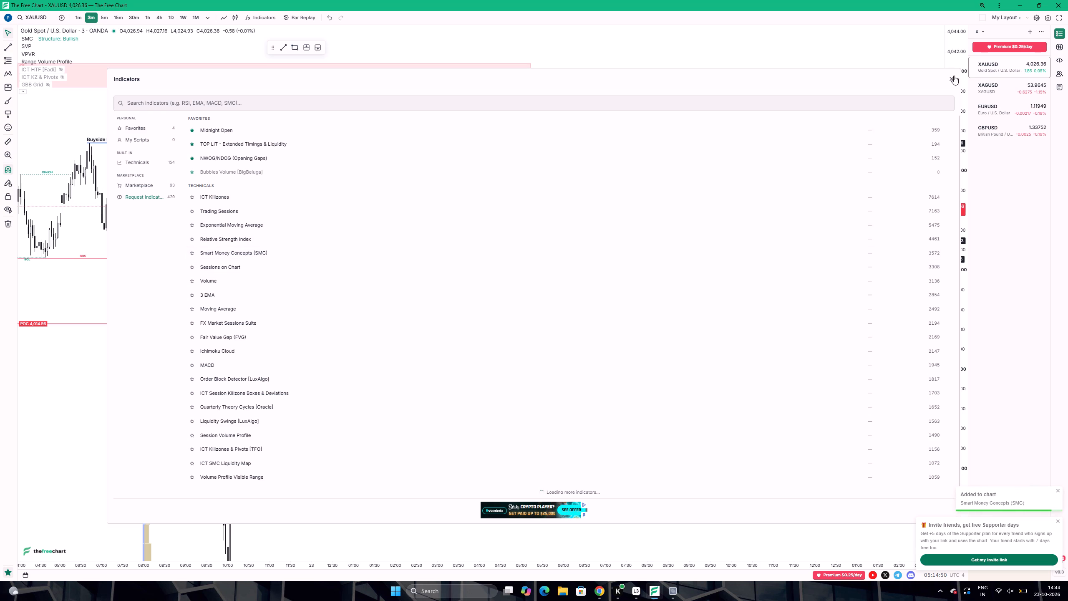
# Examine the SMC structure labels and order-block zones against the drawn zones, volume profiles and open long trade.
pyautogui.moveTo(620, 154); pyautogui.dragTo(643, 156)
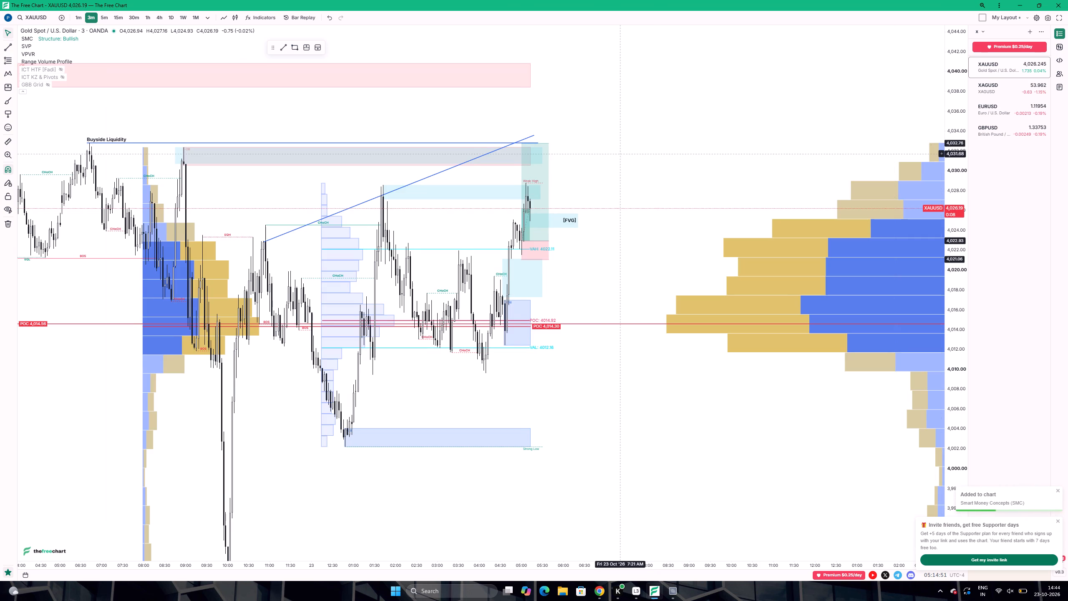
pyautogui.moveTo(643, 156); pyautogui.dragTo(760, 177)
pyautogui.scroll(1, 728, 182)
pyautogui.scroll(-3, 728, 182)
pyautogui.scroll(2, 728, 182)
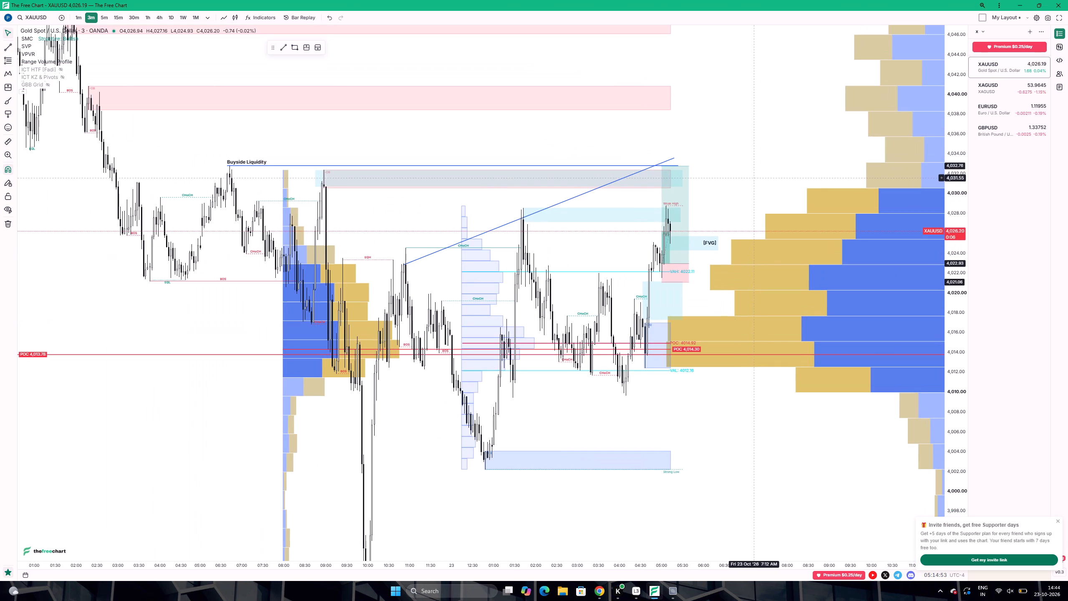
pyautogui.scroll(1, 728, 182)
pyautogui.scroll(-1, 728, 182)
pyautogui.scroll(6, 728, 182)
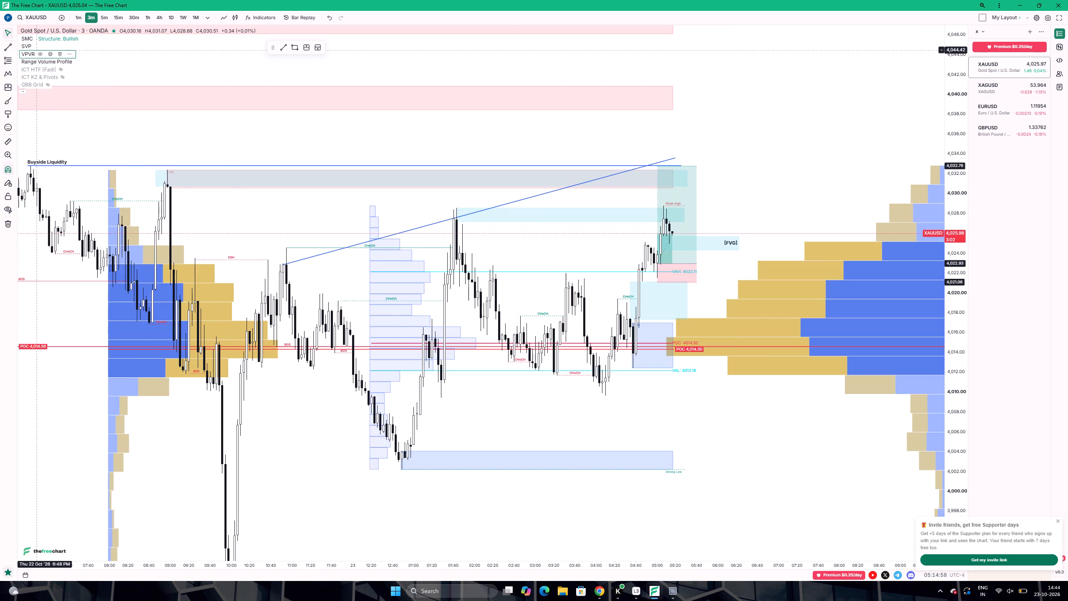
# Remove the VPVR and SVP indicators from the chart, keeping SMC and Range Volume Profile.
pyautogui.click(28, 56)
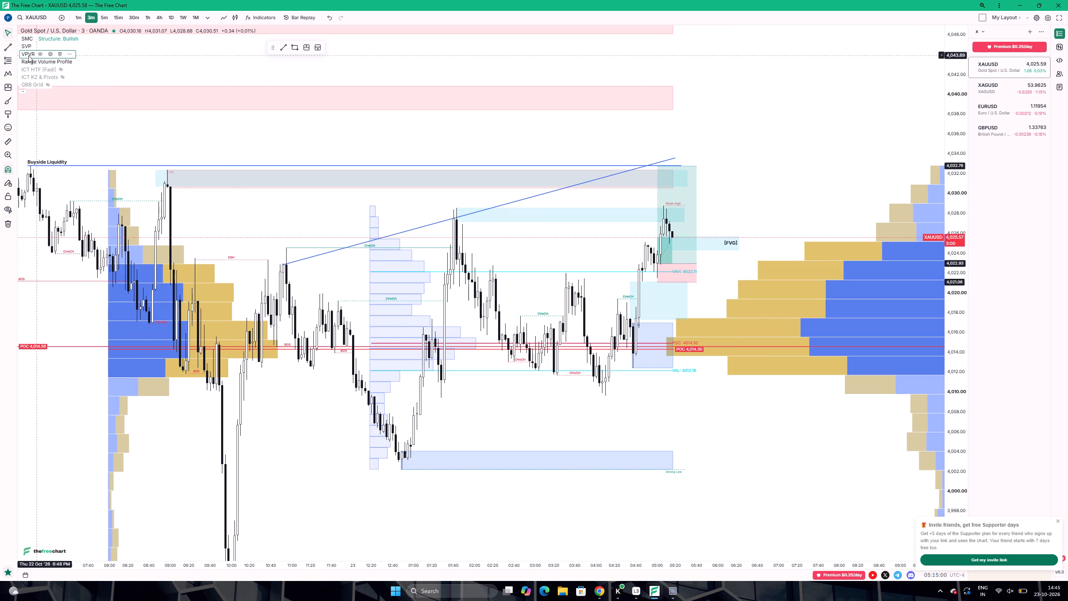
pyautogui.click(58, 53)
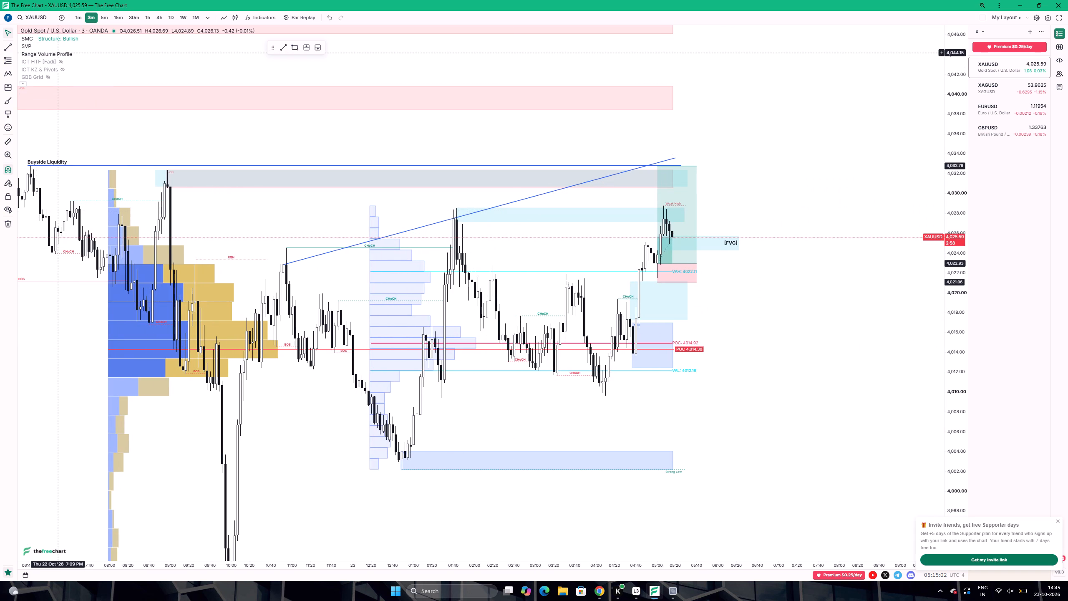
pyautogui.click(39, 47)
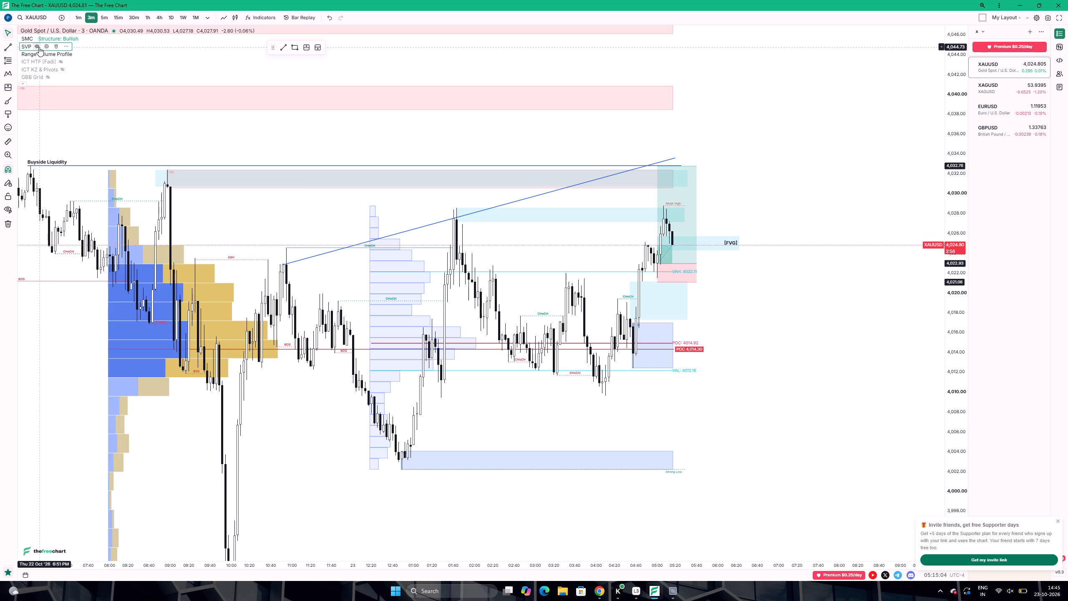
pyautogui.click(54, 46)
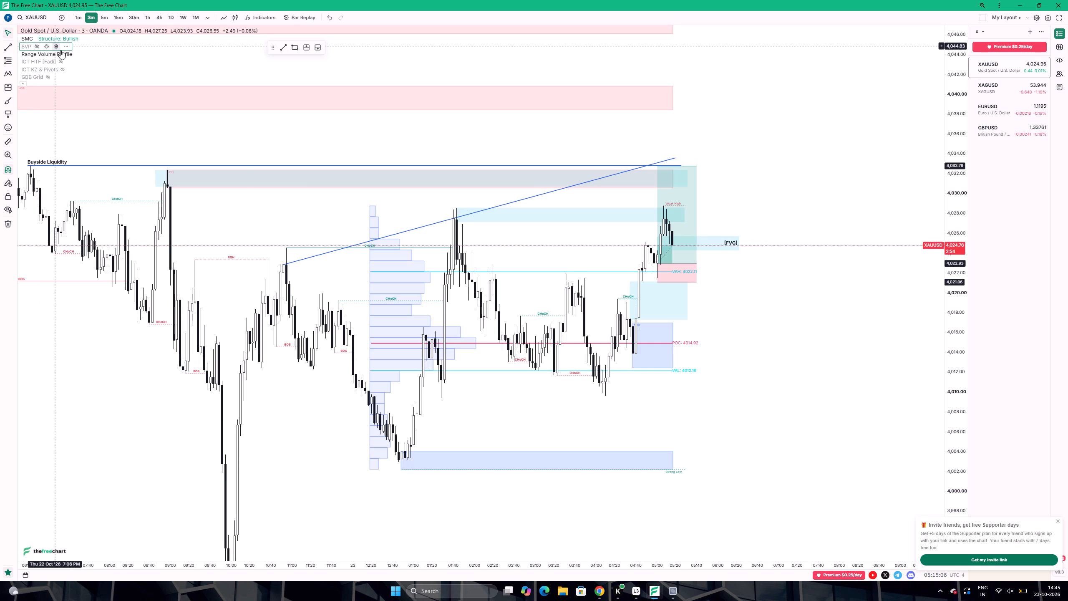
# Delete the light-blue supply rectangle that overlaps the red SMC zone just below the Buyside Liquidity line.
pyautogui.moveTo(778, 337); pyautogui.dragTo(763, 346)
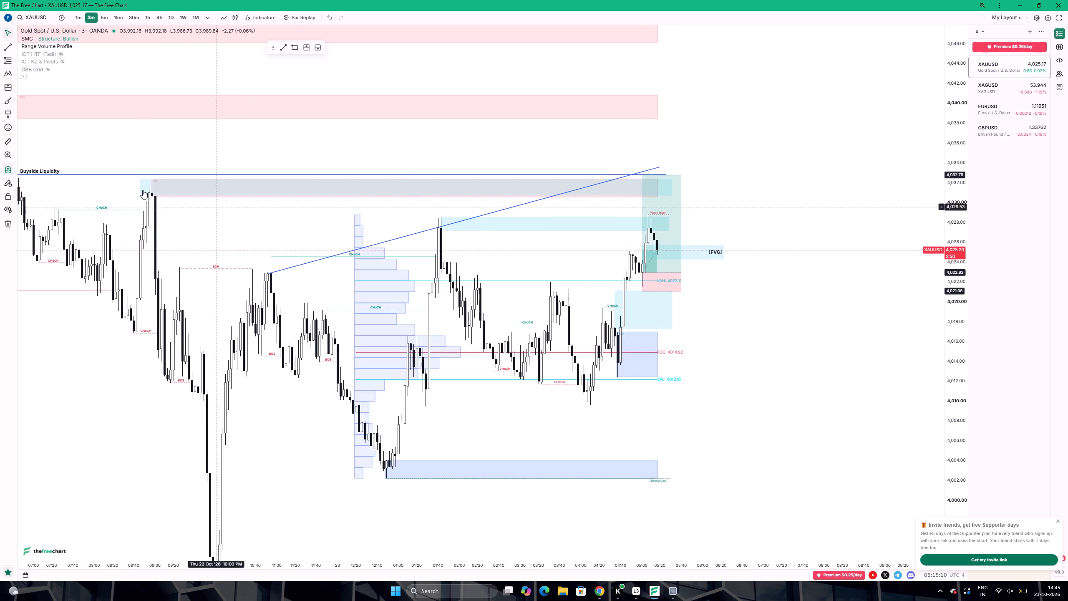
pyautogui.moveTo(141, 188); pyautogui.dragTo(272, 190)
pyautogui.click(597, 37)
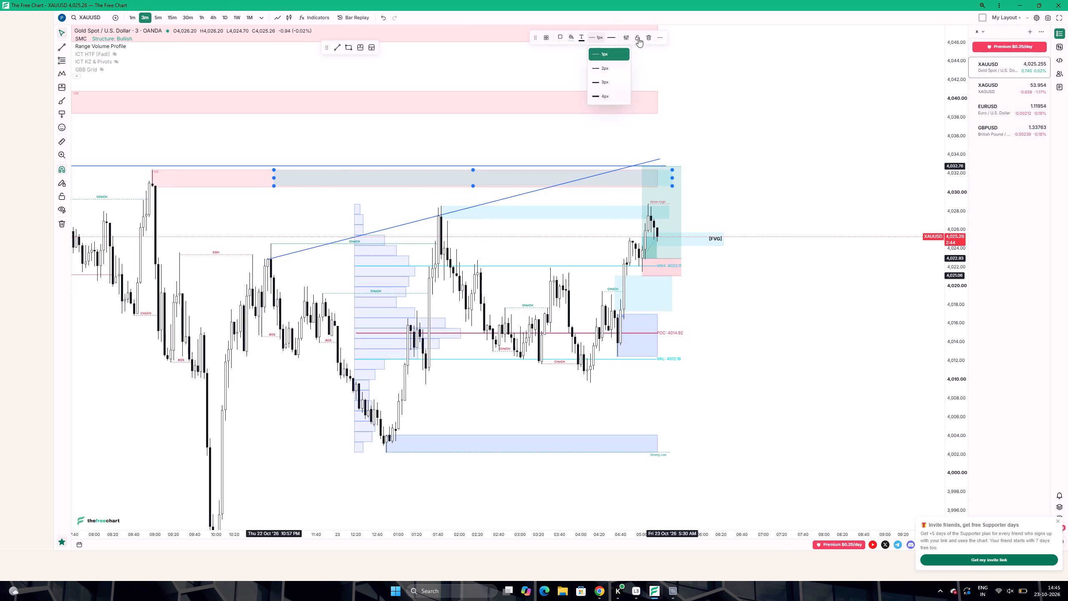
pyautogui.click(649, 36)
# Examine the 3-minute chart's recent swings and the red SMC supply zones above the Buyside Liquidity line.
pyautogui.click(737, 162)
pyautogui.moveTo(737, 162); pyautogui.dragTo(724, 154)
pyautogui.scroll(1, 750, 163)
pyautogui.scroll(-4, 750, 163)
pyautogui.scroll(2, 751, 163)
pyautogui.scroll(-1, 751, 163)
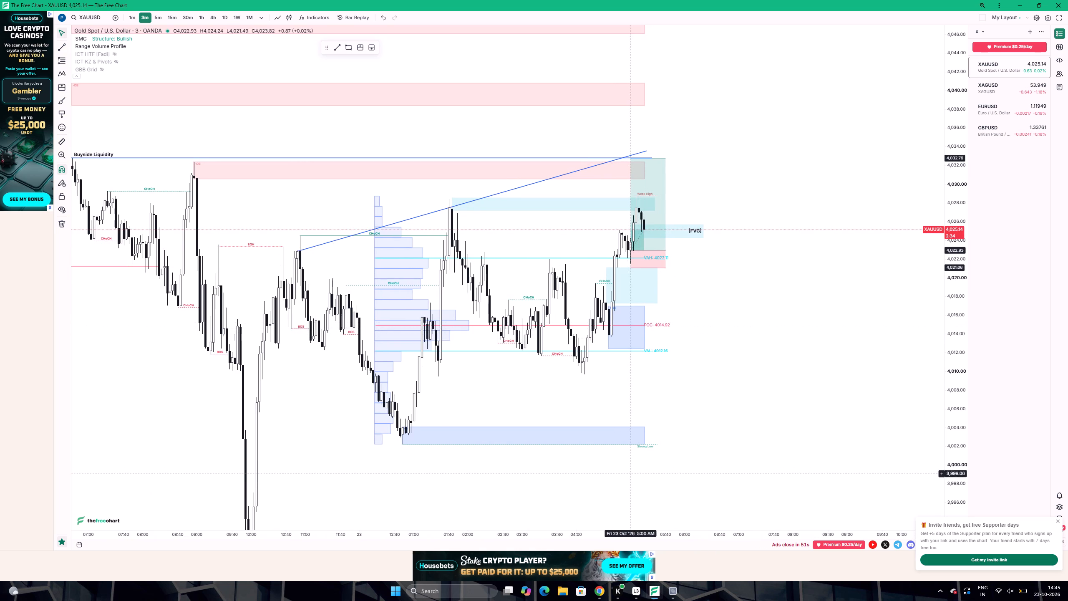
pyautogui.scroll(-1, 667, 399)
pyautogui.scroll(1, 667, 399)
pyautogui.scroll(-1, 667, 399)
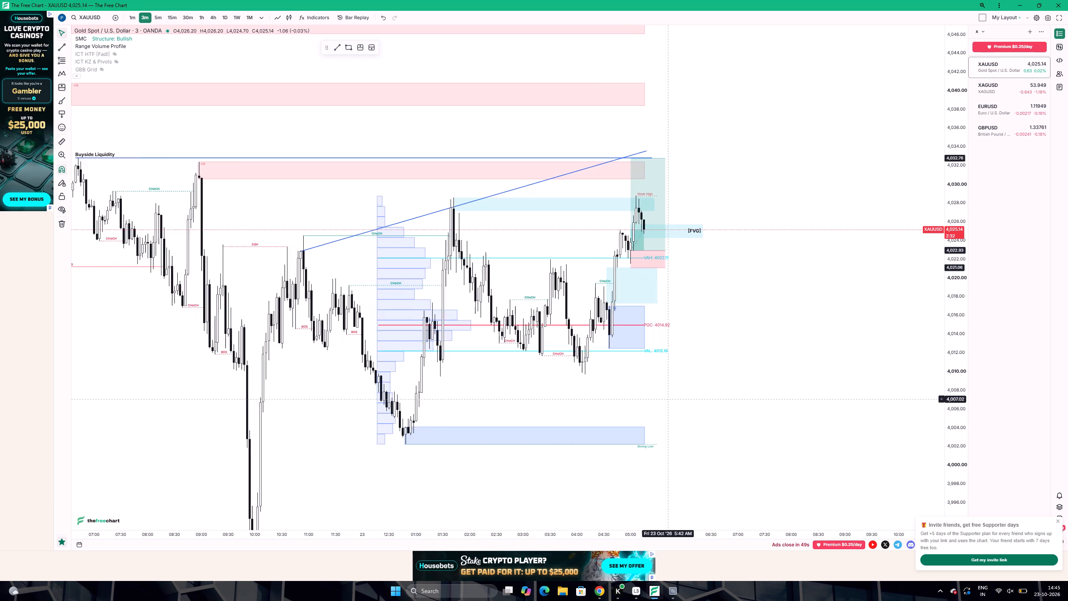
pyautogui.moveTo(612, 386); pyautogui.dragTo(713, 297)
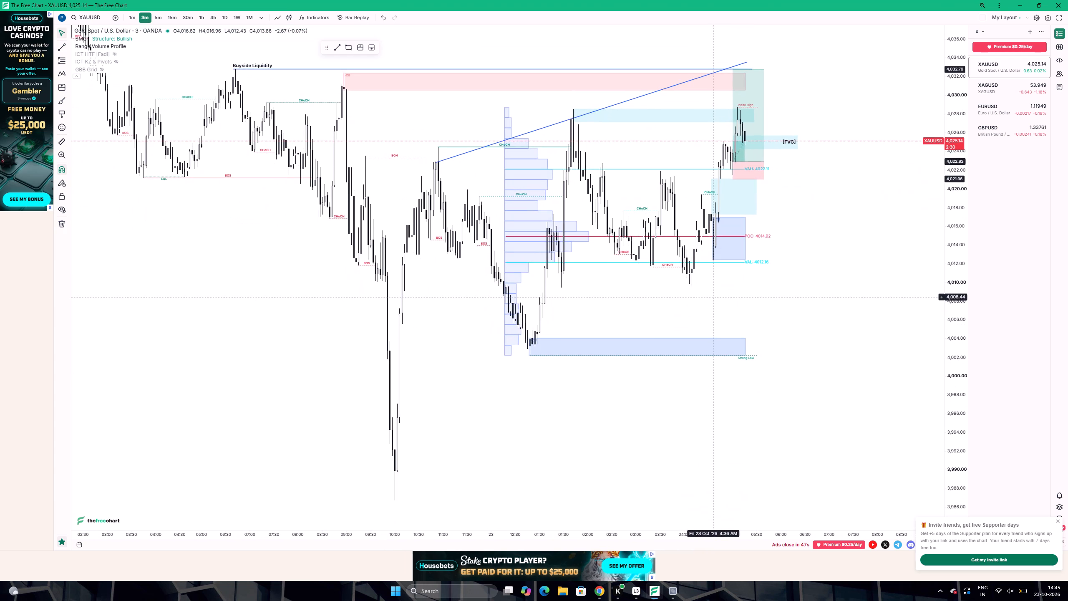
pyautogui.moveTo(713, 297); pyautogui.dragTo(710, 404)
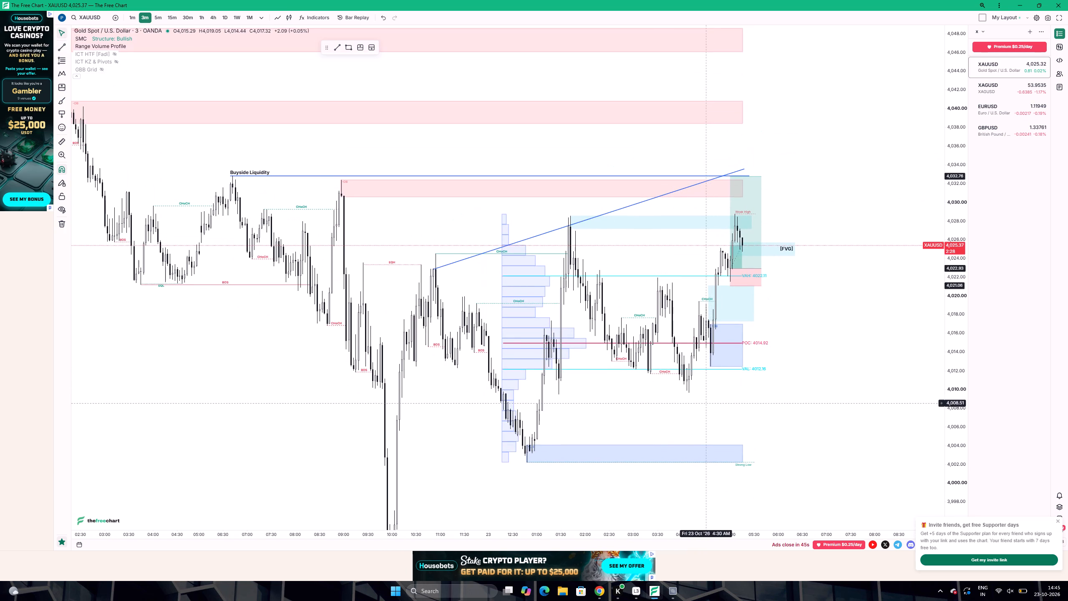
pyautogui.scroll(-2, 662, 344)
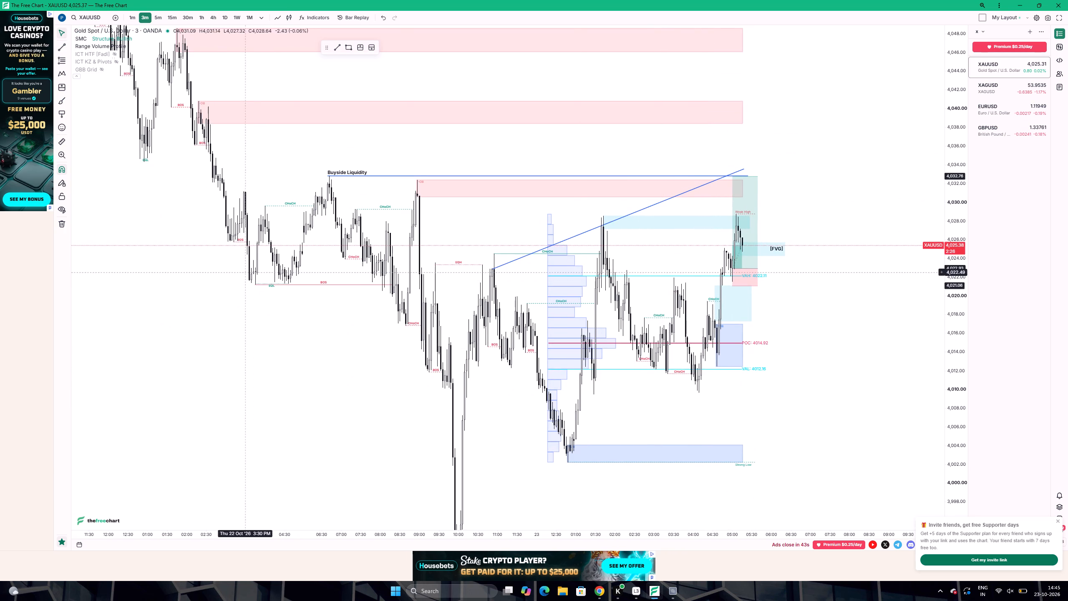
pyautogui.moveTo(241, 254); pyautogui.dragTo(257, 341)
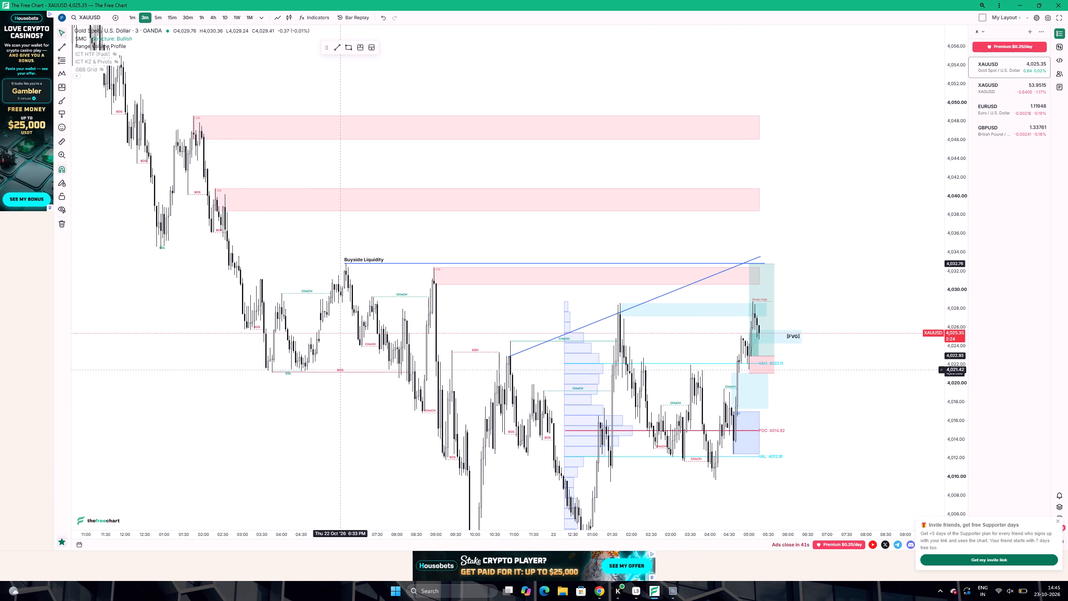
# Compare the SMC zones and range volume profile on the 5-minute and 15-minute timeframes.
pyautogui.click(159, 15)
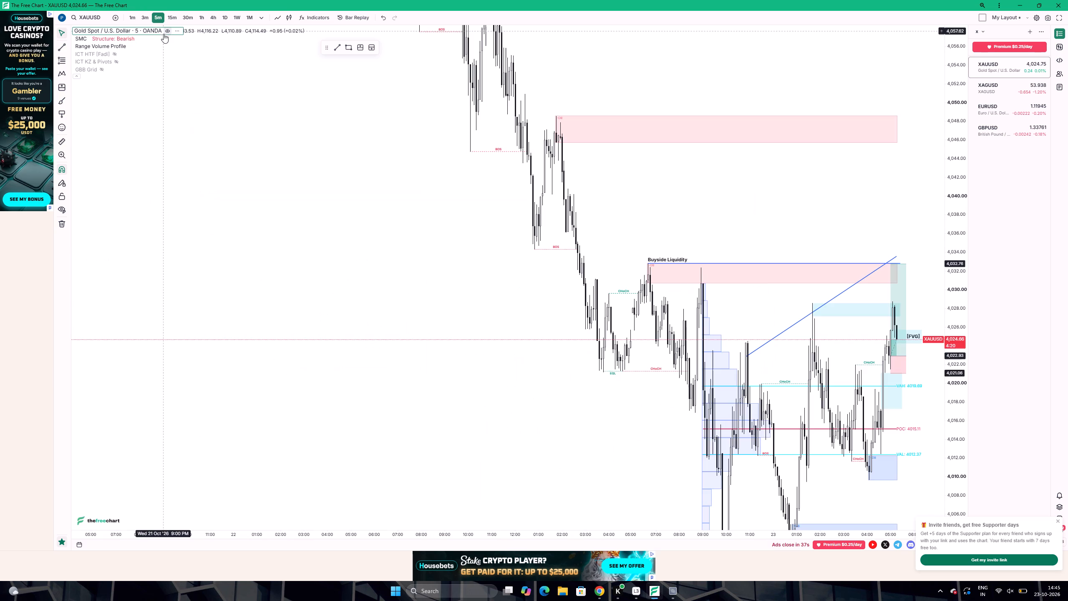
pyautogui.scroll(5, 454, 243)
pyautogui.scroll(-1, 447, 244)
pyautogui.scroll(1, 426, 268)
pyautogui.scroll(-1, 426, 268)
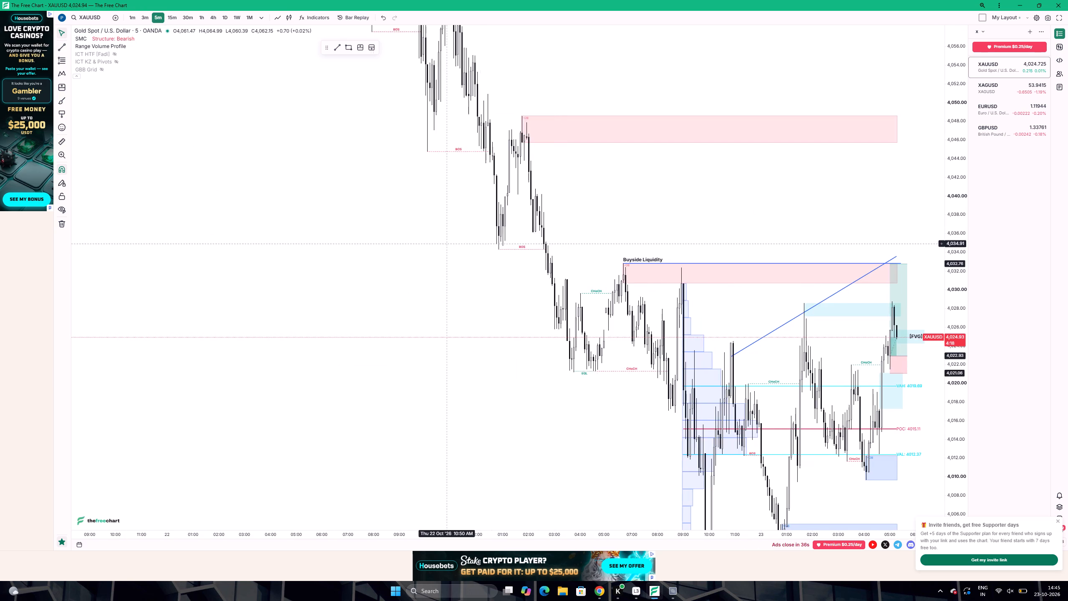
pyautogui.scroll(4, 424, 268)
pyautogui.click(171, 17)
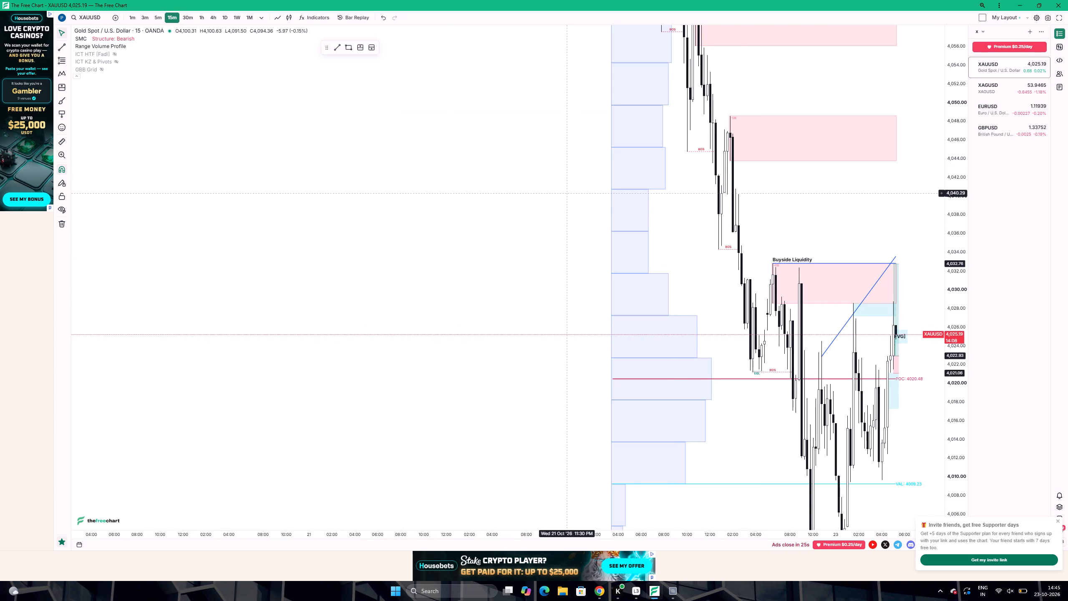
# Examine the long trade, SMC zones and range volume profile on the 1-minute timeframe.
pyautogui.click(156, 19)
pyautogui.click(139, 18)
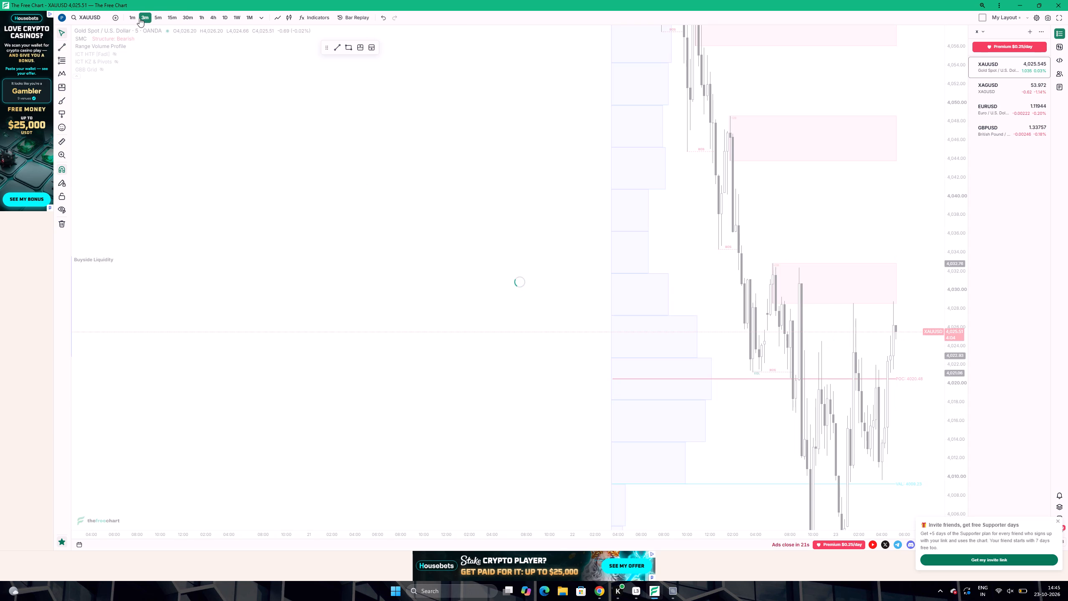
pyautogui.click(133, 17)
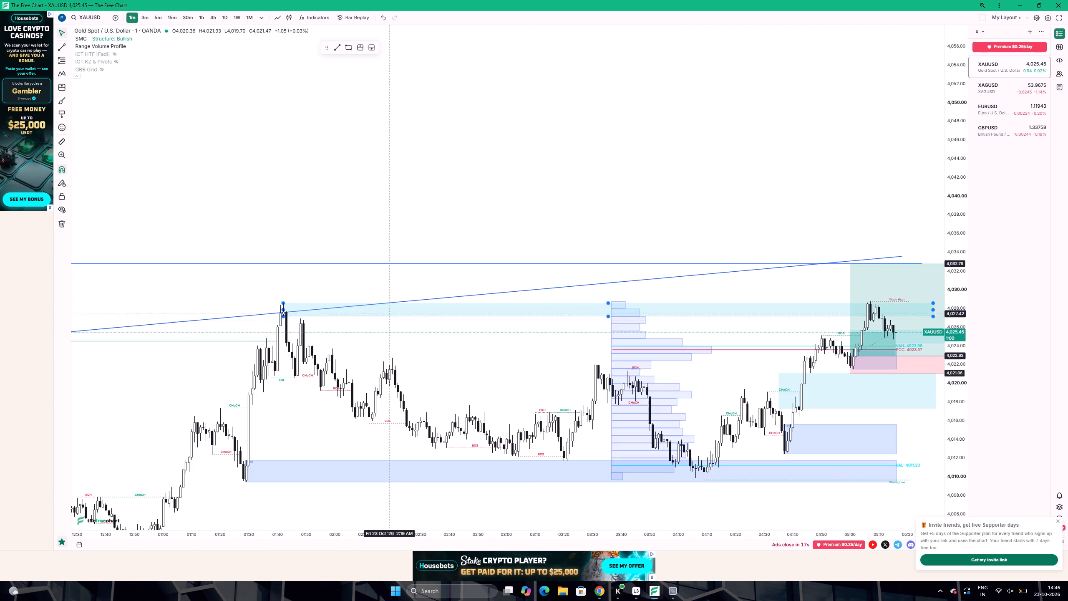
pyautogui.scroll(-3, 528, 386)
pyautogui.scroll(3, 524, 385)
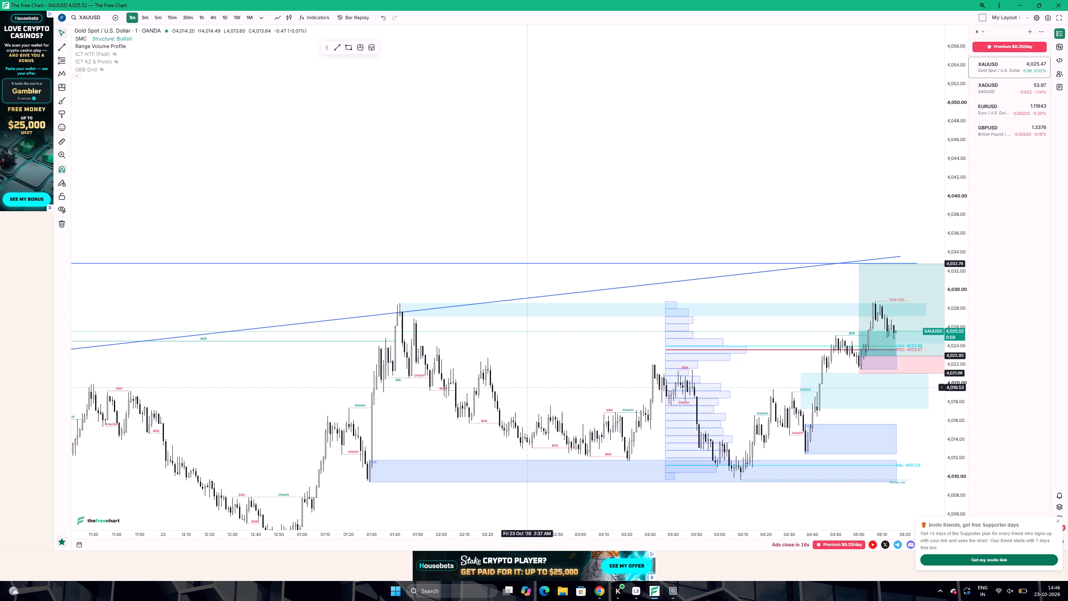
pyautogui.moveTo(563, 391); pyautogui.dragTo(388, 304)
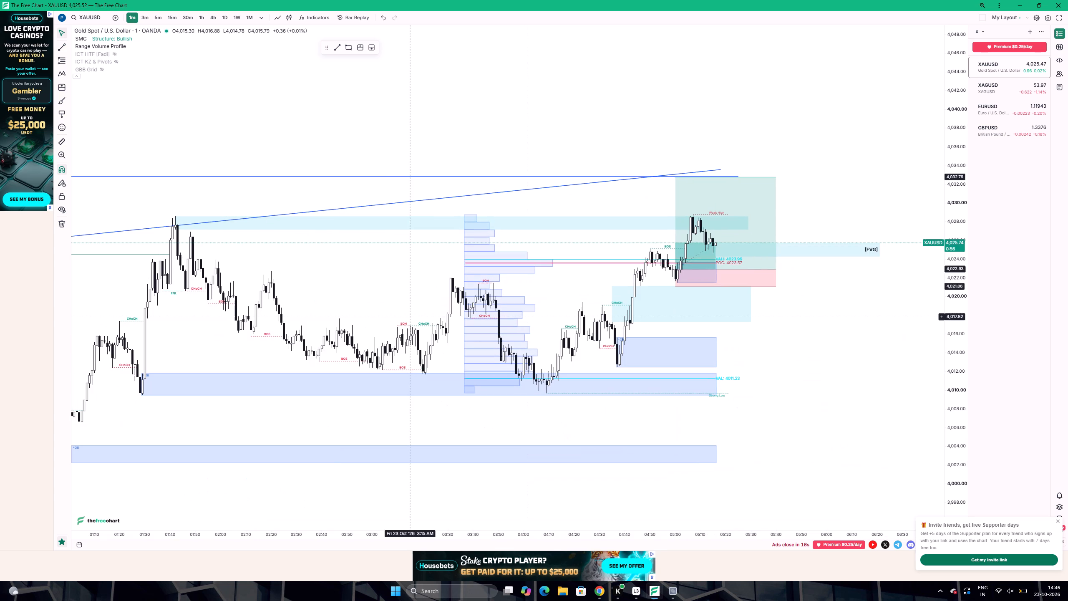
pyautogui.moveTo(956, 399); pyautogui.dragTo(960, 367)
pyautogui.moveTo(962, 381); pyautogui.dragTo(936, 265)
pyautogui.moveTo(955, 338); pyautogui.dragTo(942, 283)
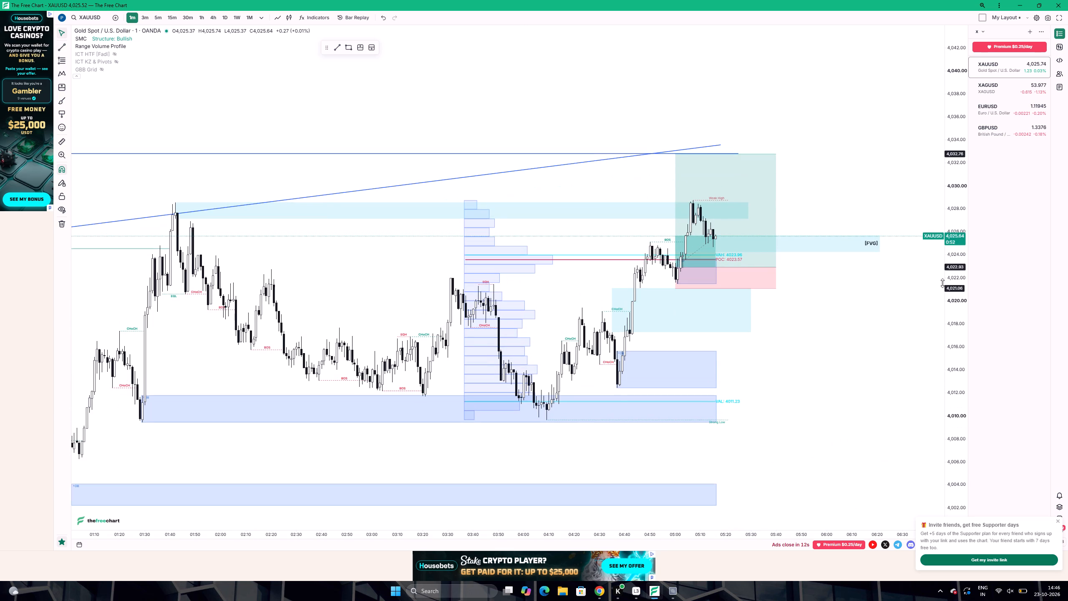
pyautogui.moveTo(942, 283); pyautogui.dragTo(930, 232)
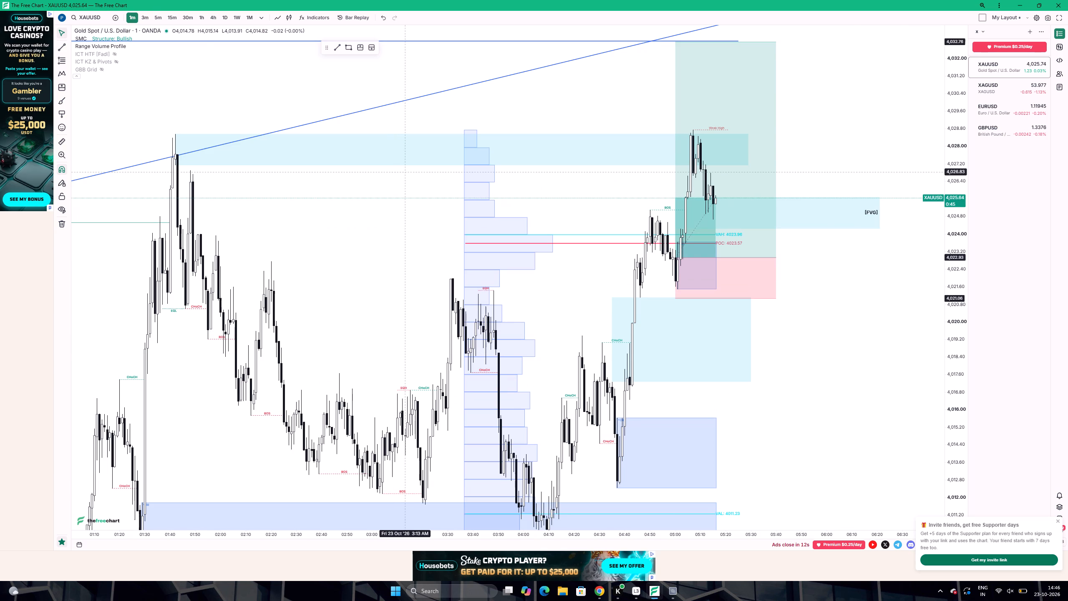
# Return to the 3-minute timeframe and examine price action around the long position, the [FVG] zone and the supply zones above.
pyautogui.click(141, 21)
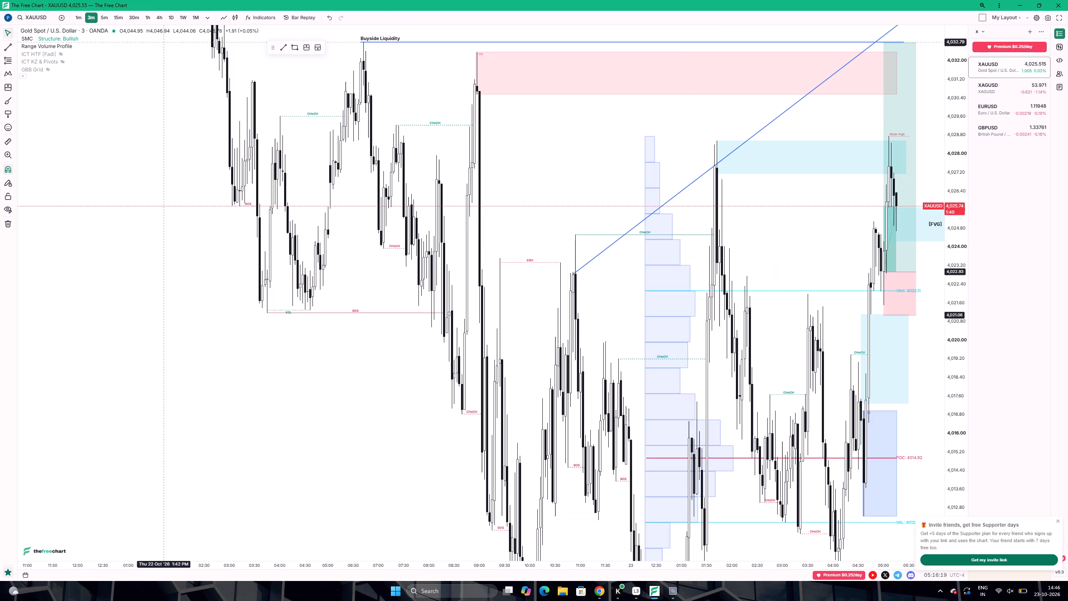
pyautogui.scroll(5, 782, 253)
pyautogui.moveTo(775, 244); pyautogui.dragTo(784, 250)
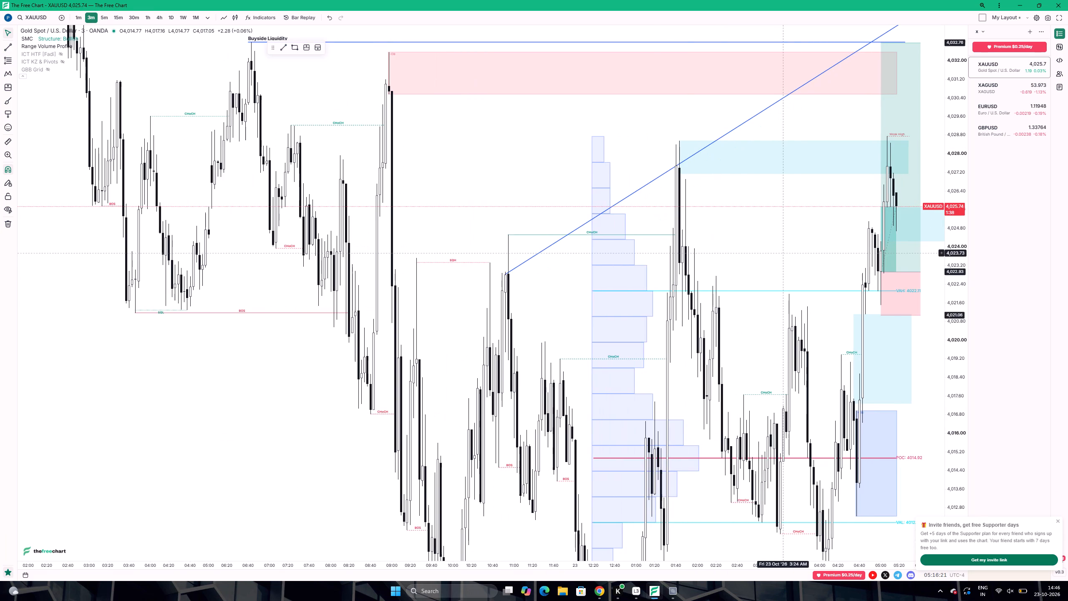
pyautogui.moveTo(784, 250); pyautogui.dragTo(690, 230)
pyautogui.scroll(4, 661, 247)
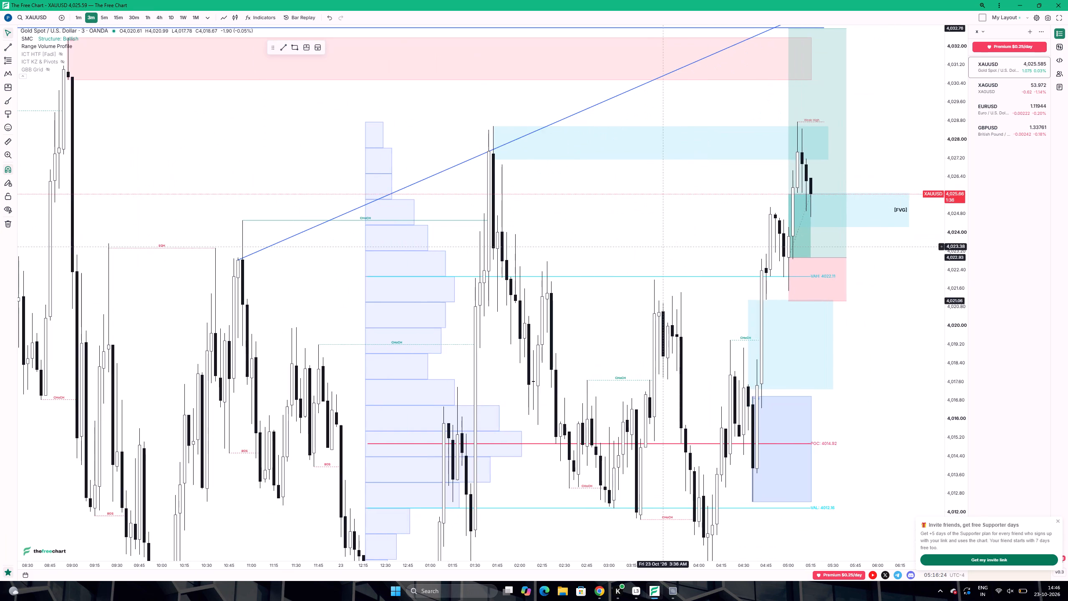
pyautogui.scroll(1, 661, 247)
pyautogui.scroll(-1, 661, 247)
pyautogui.scroll(1, 661, 246)
pyautogui.moveTo(951, 215); pyautogui.dragTo(947, 265)
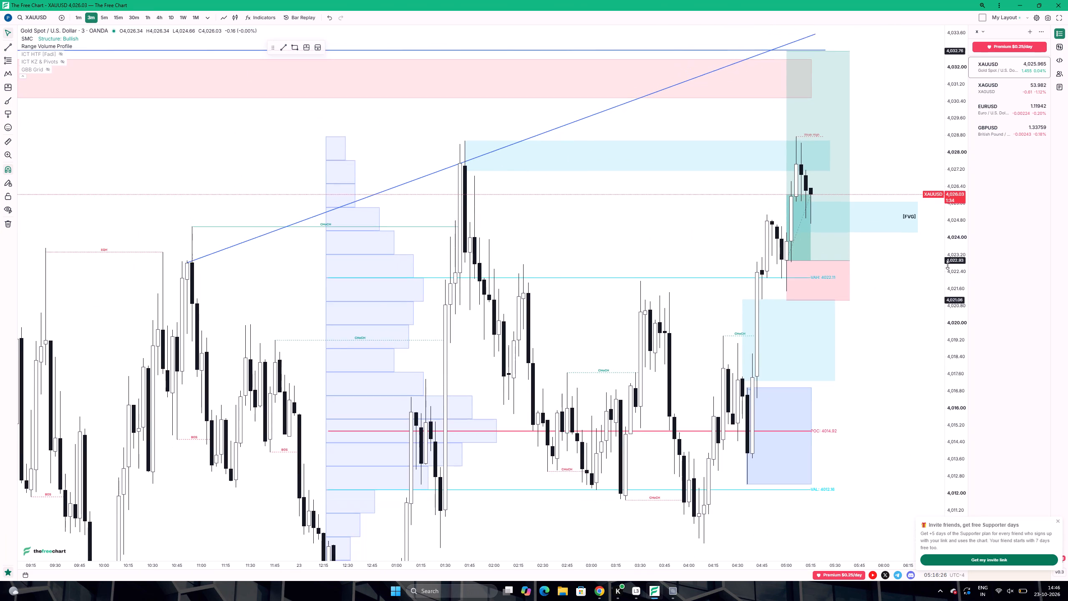
pyautogui.moveTo(947, 265); pyautogui.dragTo(944, 285)
pyautogui.moveTo(914, 300); pyautogui.dragTo(855, 319)
pyautogui.moveTo(952, 343); pyautogui.dragTo(944, 330)
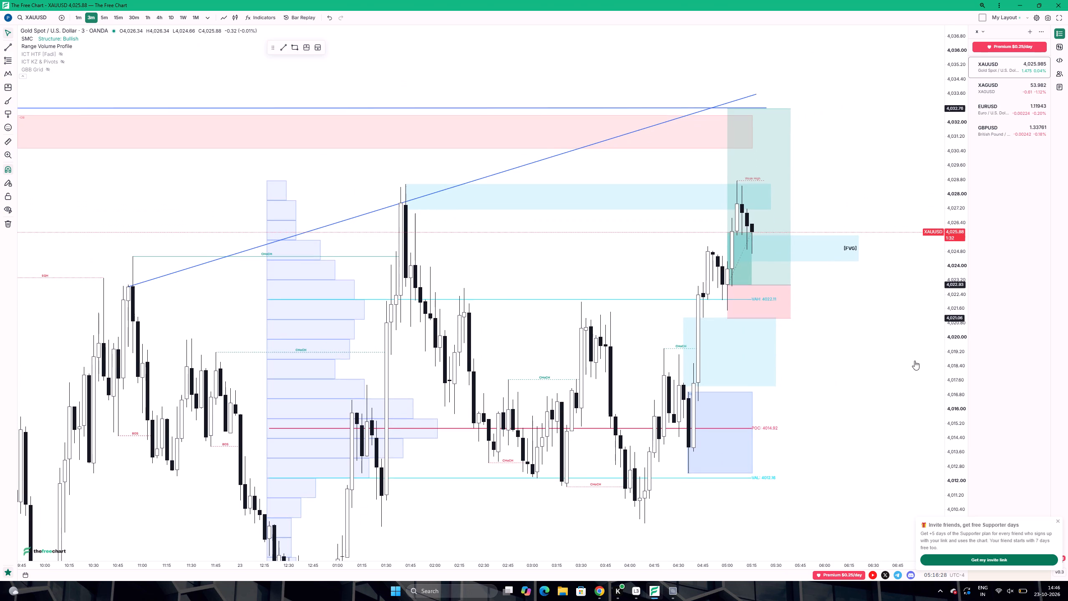
pyautogui.moveTo(910, 360); pyautogui.dragTo(868, 318)
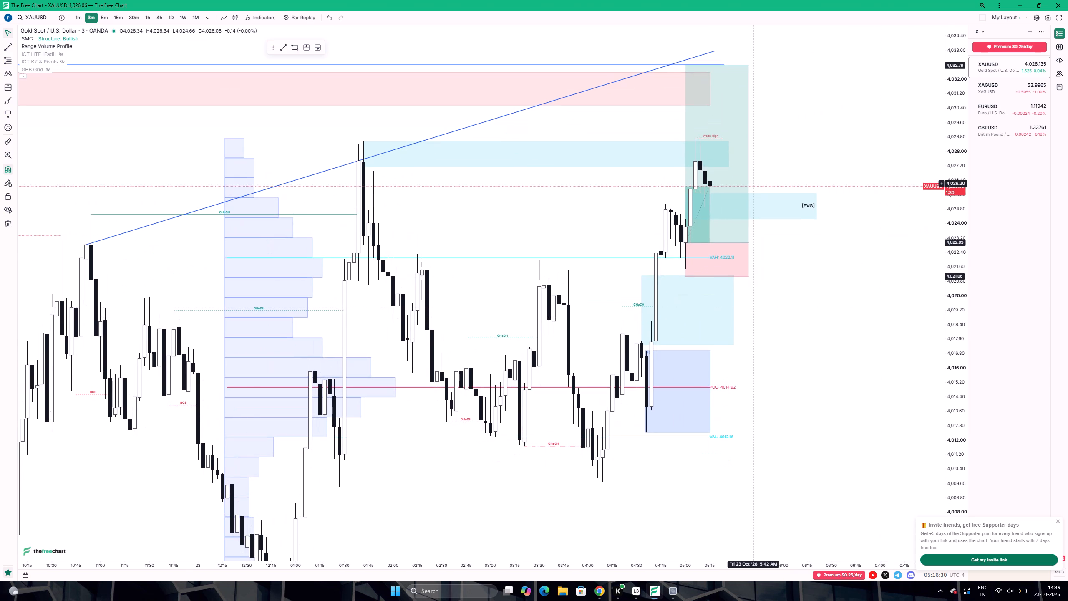
pyautogui.moveTo(806, 145); pyautogui.dragTo(798, 143)
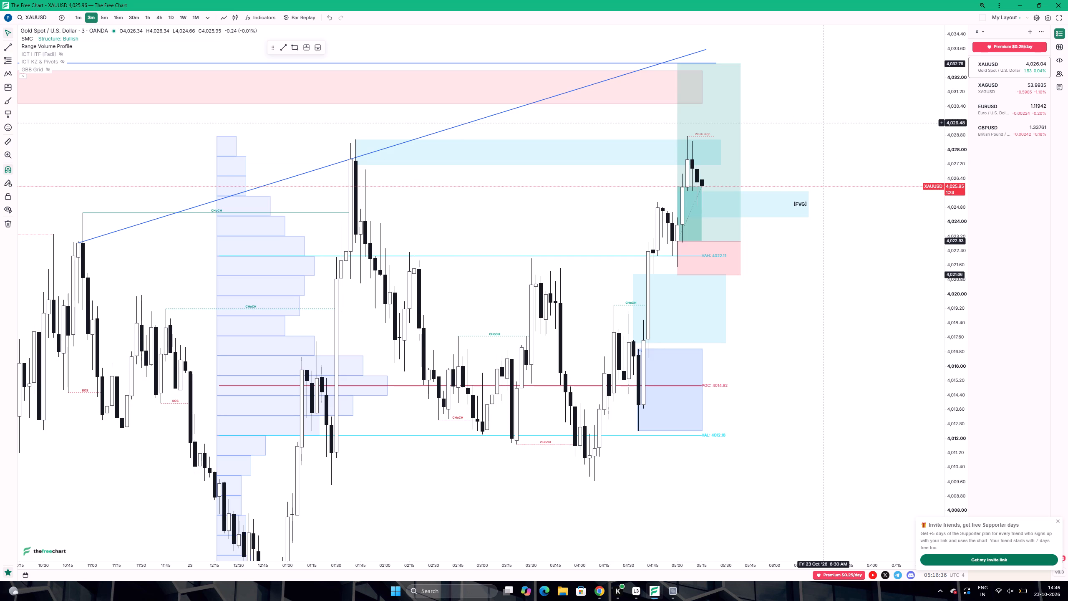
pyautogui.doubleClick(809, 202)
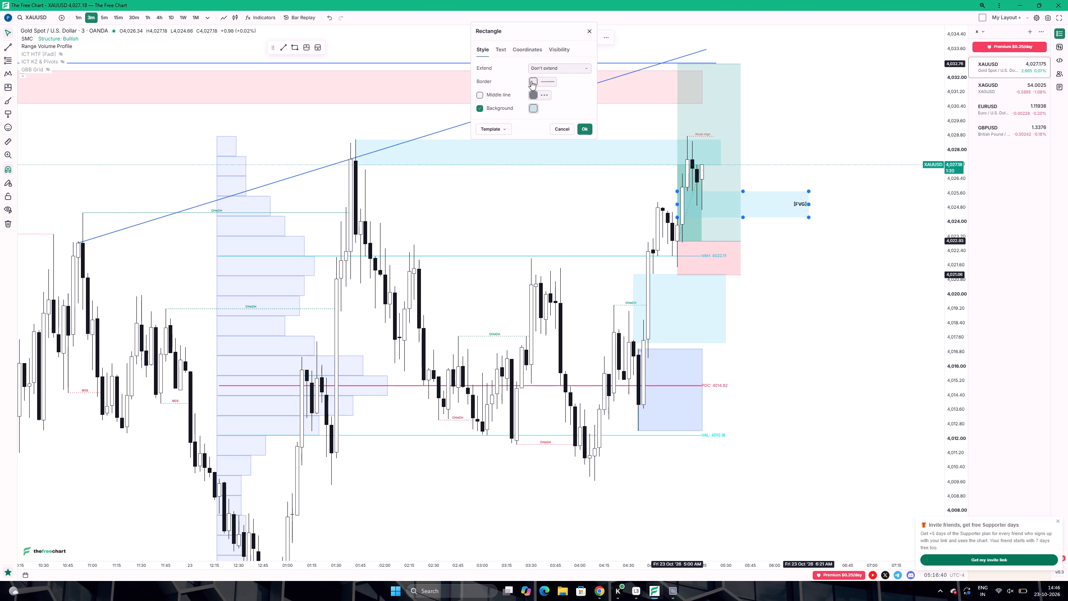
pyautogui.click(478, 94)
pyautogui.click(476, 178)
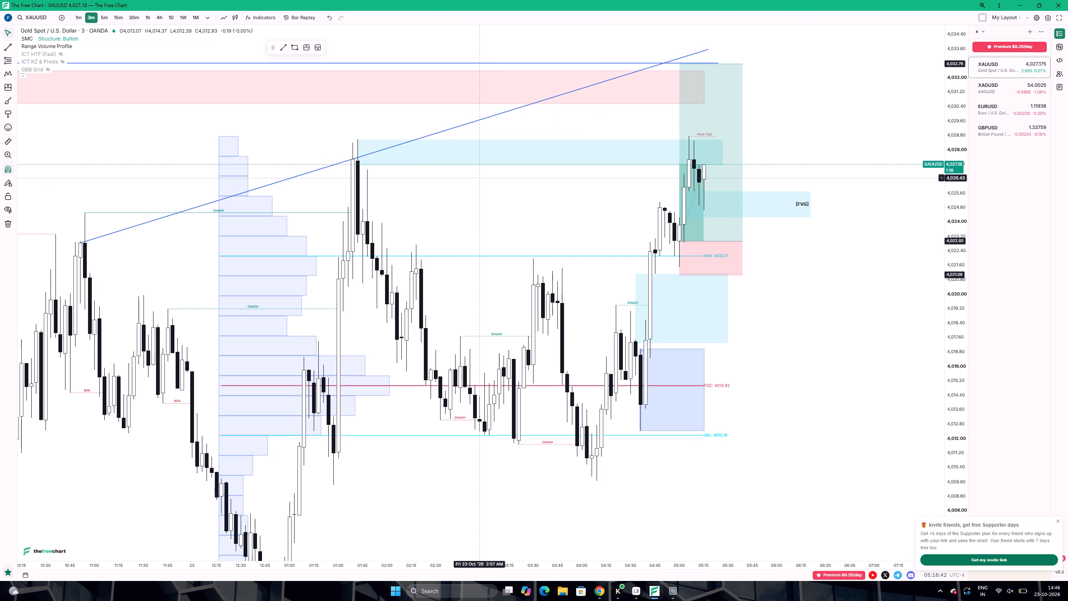
# Enable the dashed middle line on the light-blue [FVG] rectangle and apply the change.
pyautogui.doubleClick(811, 205)
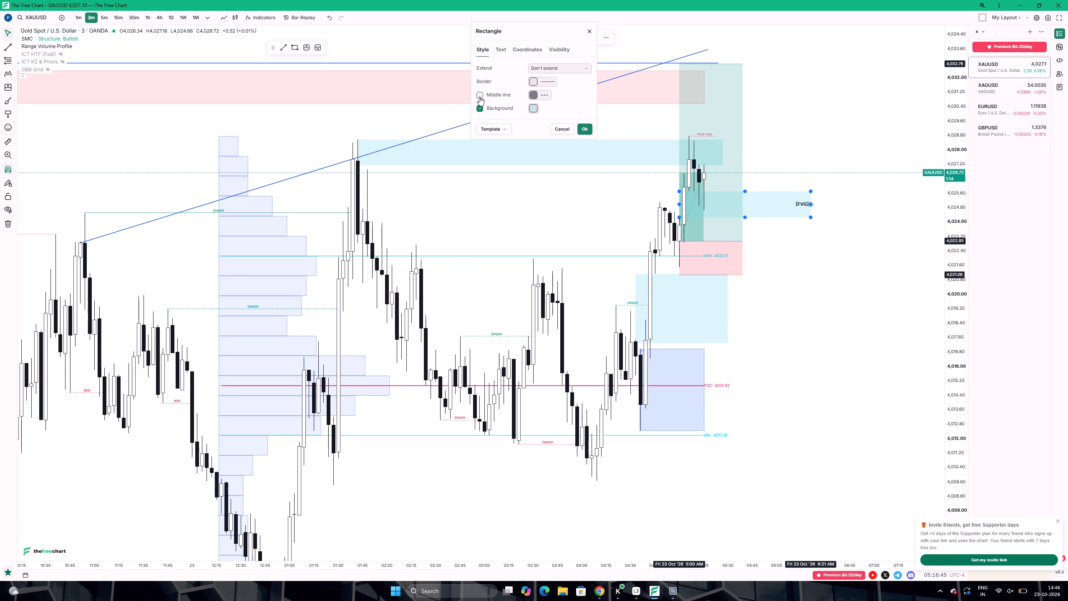
pyautogui.click(479, 95)
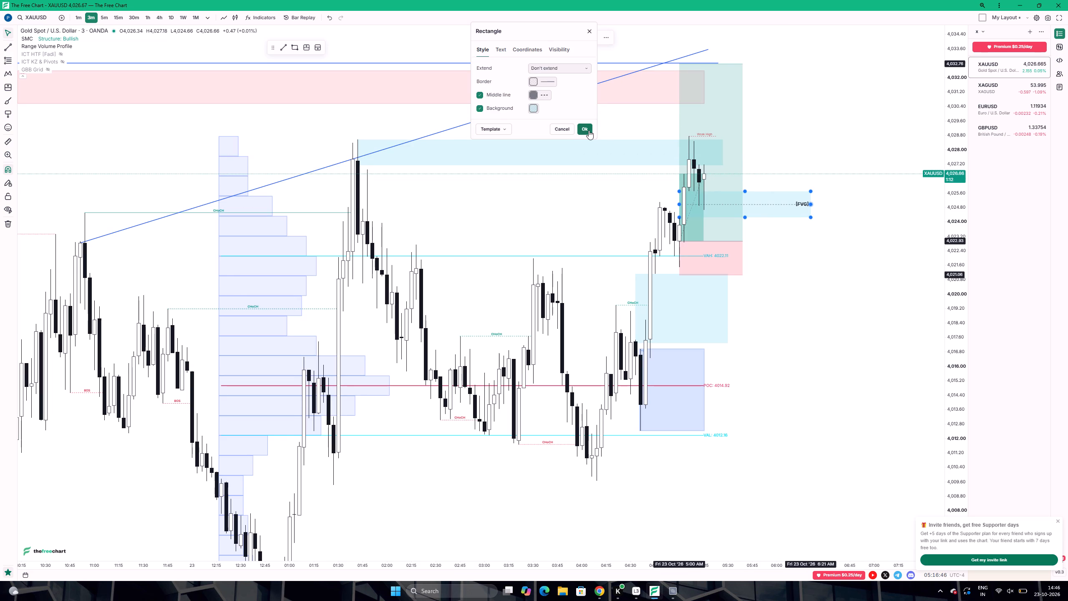
pyautogui.click(587, 129)
pyautogui.click(830, 160)
# Examine the 3-minute chart from the long position down to the volume profile's lower levels and the lowest blue demand zone.
pyautogui.moveTo(837, 159); pyautogui.dragTo(818, 170)
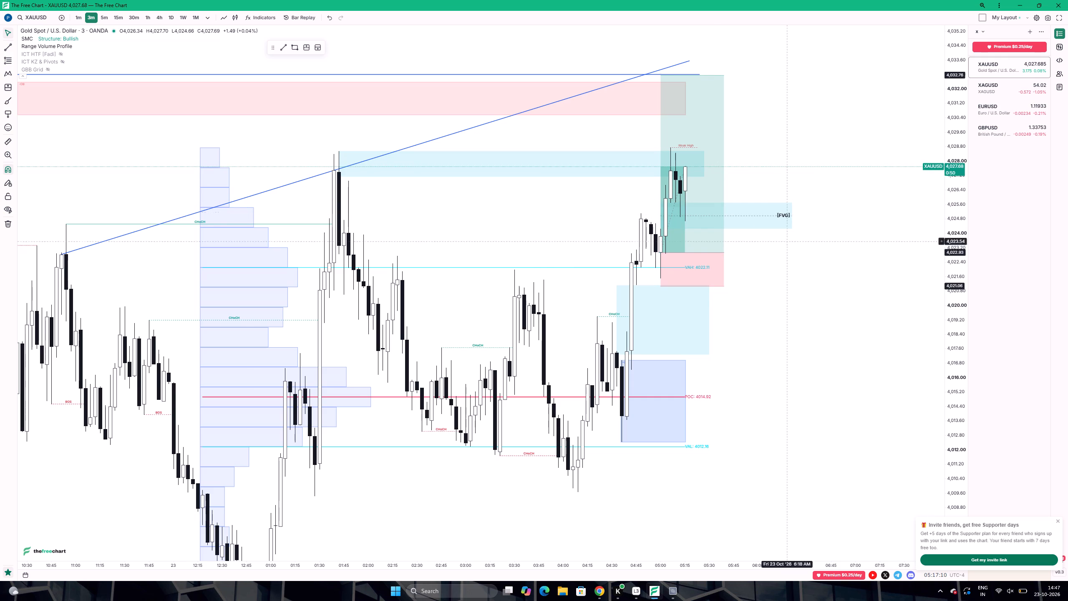
pyautogui.scroll(-2, 811, 267)
pyautogui.scroll(2, 811, 268)
pyautogui.scroll(-1, 812, 268)
pyautogui.moveTo(820, 269); pyautogui.dragTo(837, 268)
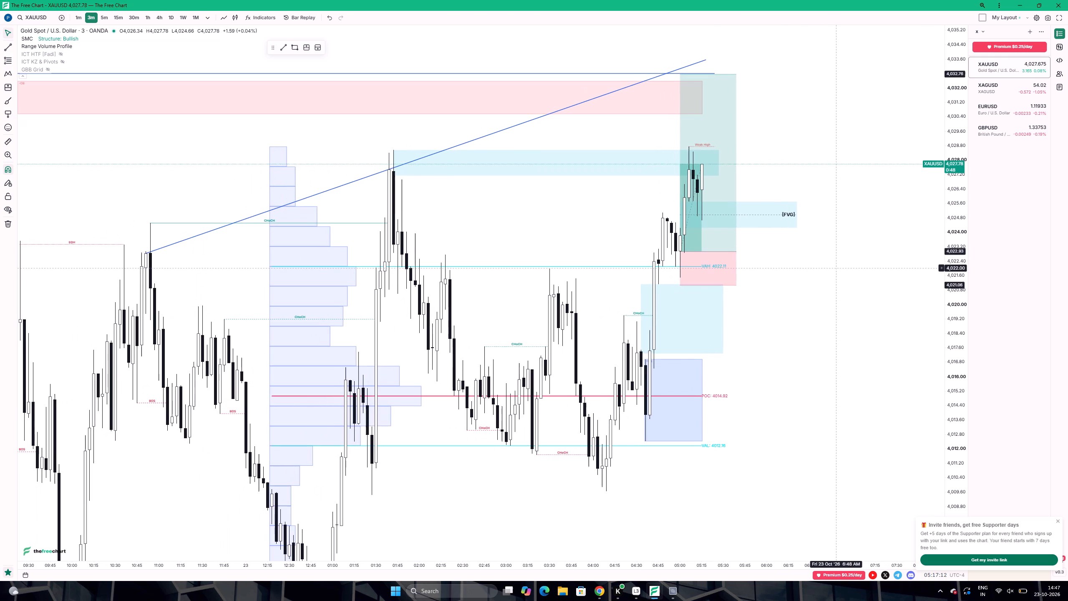
pyautogui.moveTo(791, 306); pyautogui.dragTo(828, 245)
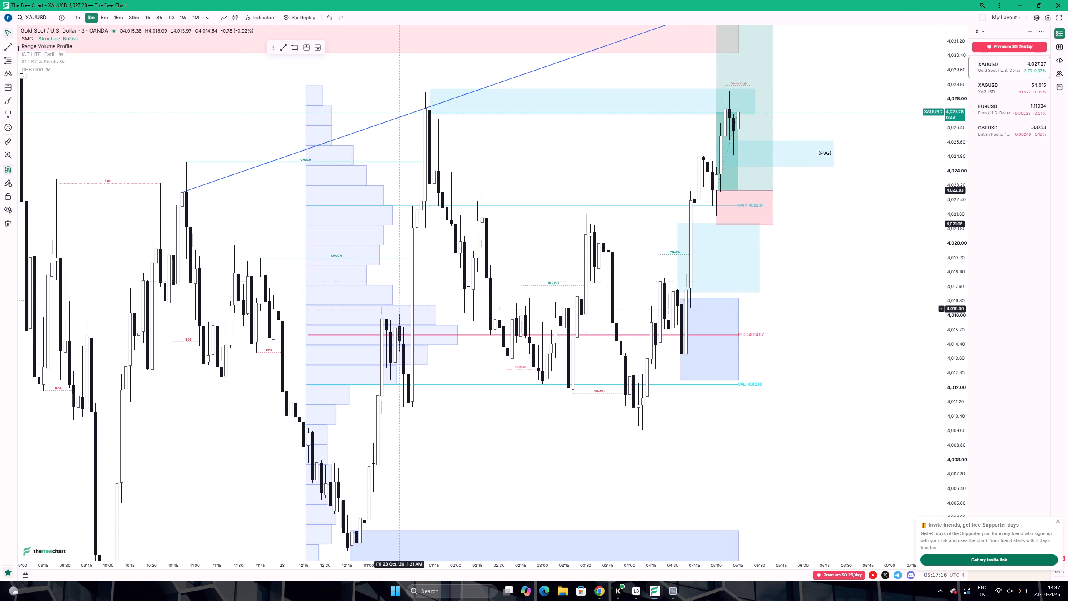
pyautogui.moveTo(373, 384); pyautogui.dragTo(402, 282)
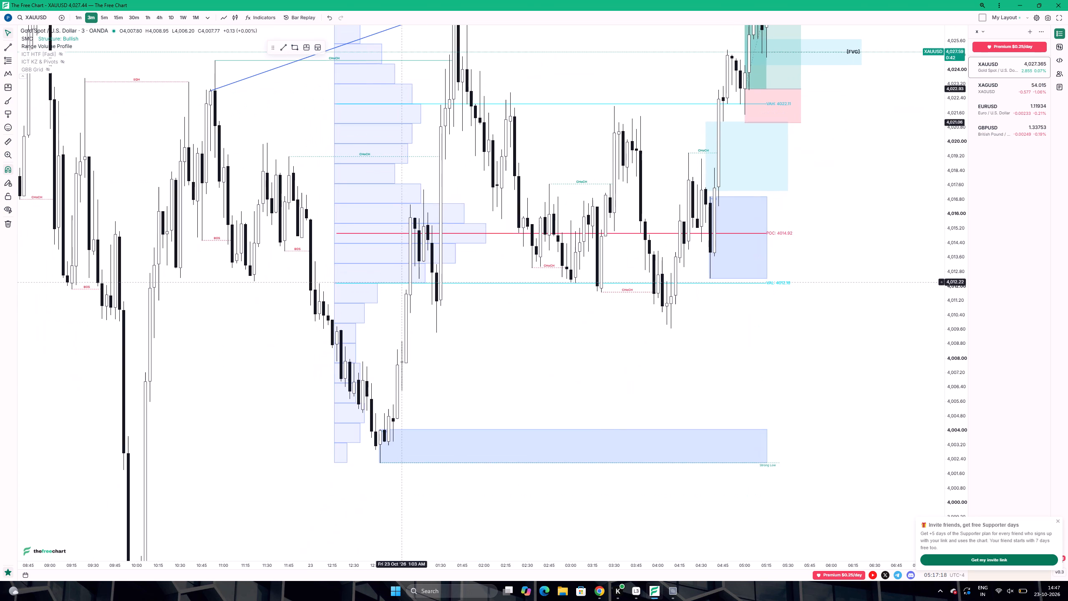
pyautogui.moveTo(402, 282); pyautogui.dragTo(410, 376)
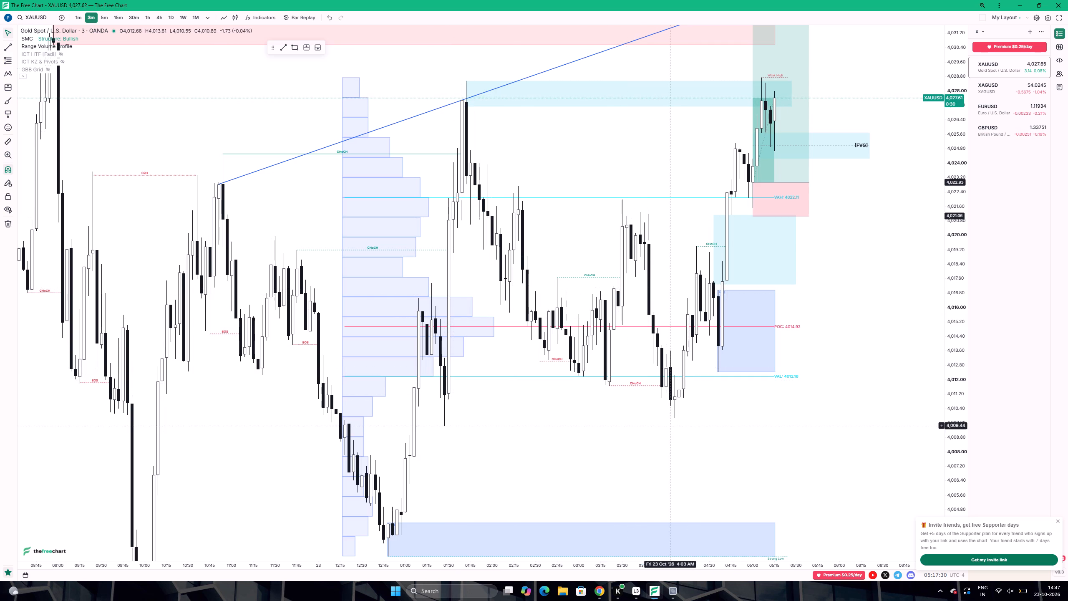
pyautogui.moveTo(621, 430); pyautogui.dragTo(585, 426)
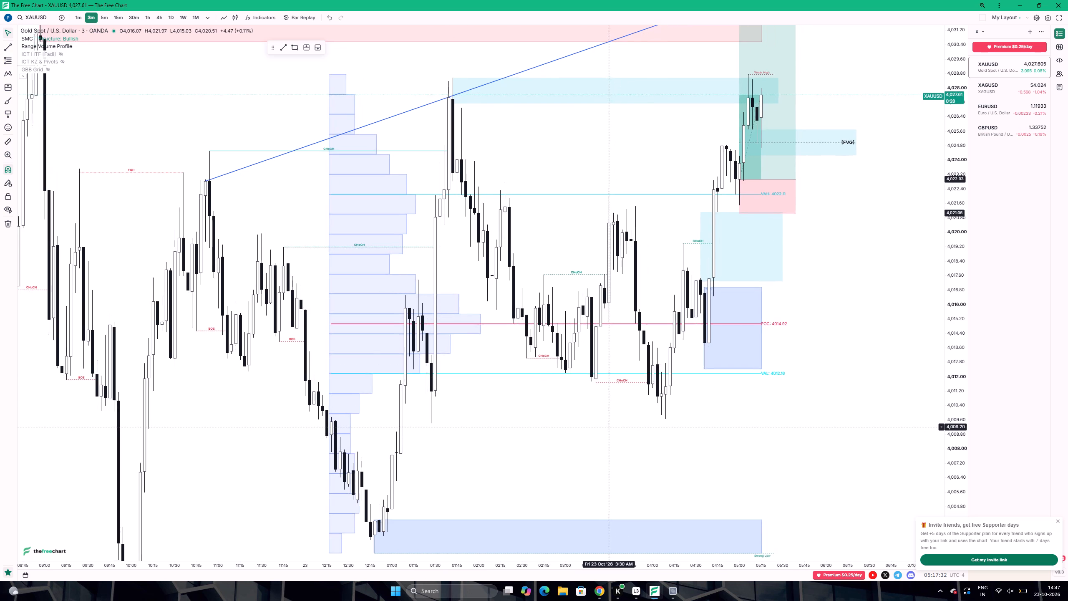
pyautogui.moveTo(585, 426); pyautogui.dragTo(564, 428)
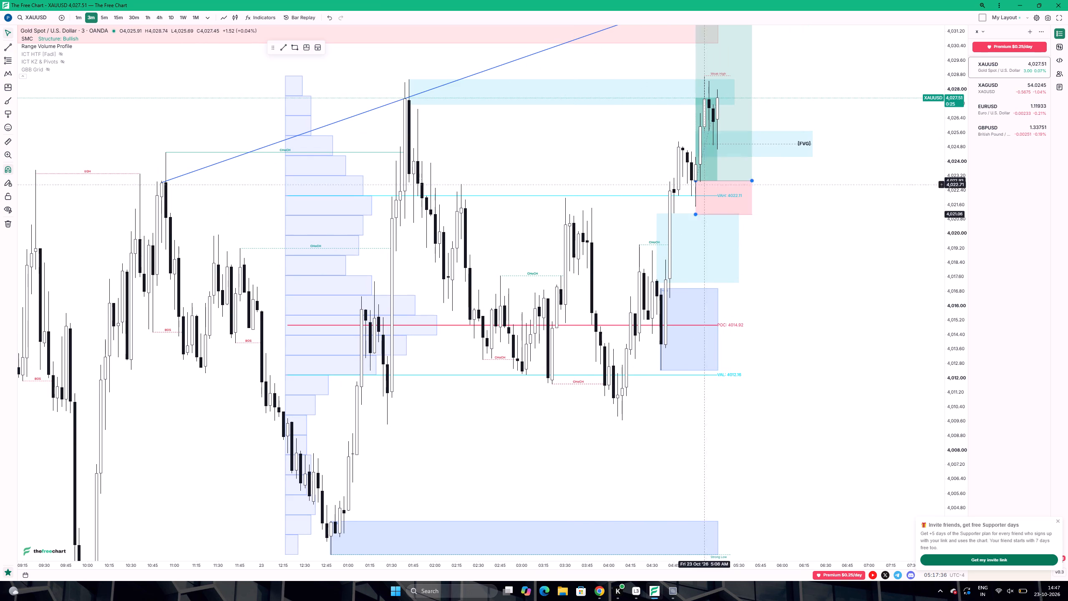
# Monitor the long trade on the 3-minute chart against the Buyside Liquidity line, trend line and surrounding supply and demand zones.
pyautogui.scroll(-5, 594, 265)
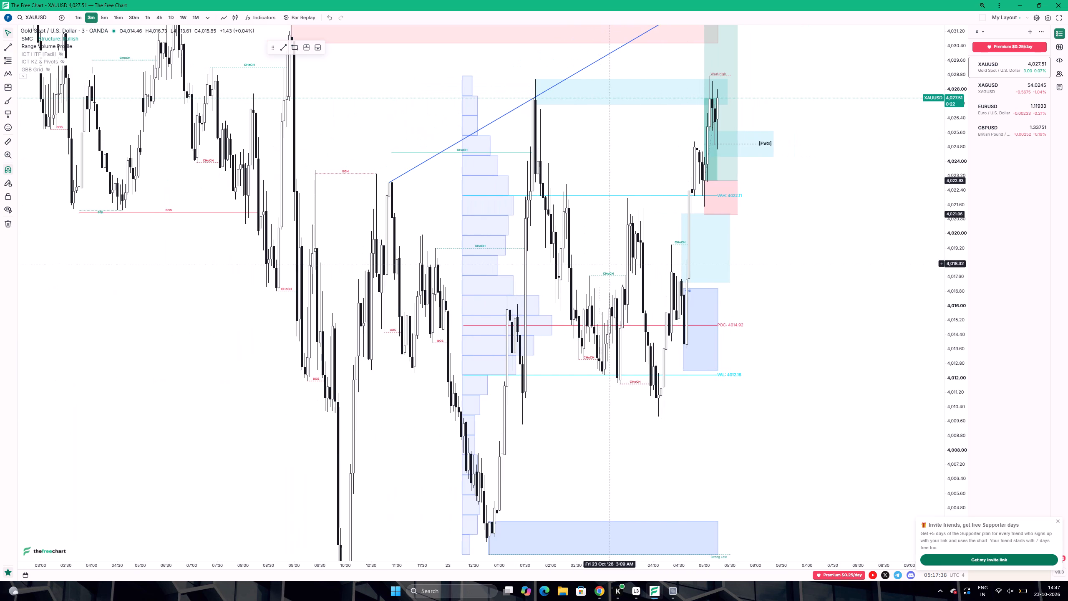
pyautogui.moveTo(961, 225); pyautogui.dragTo(947, 331)
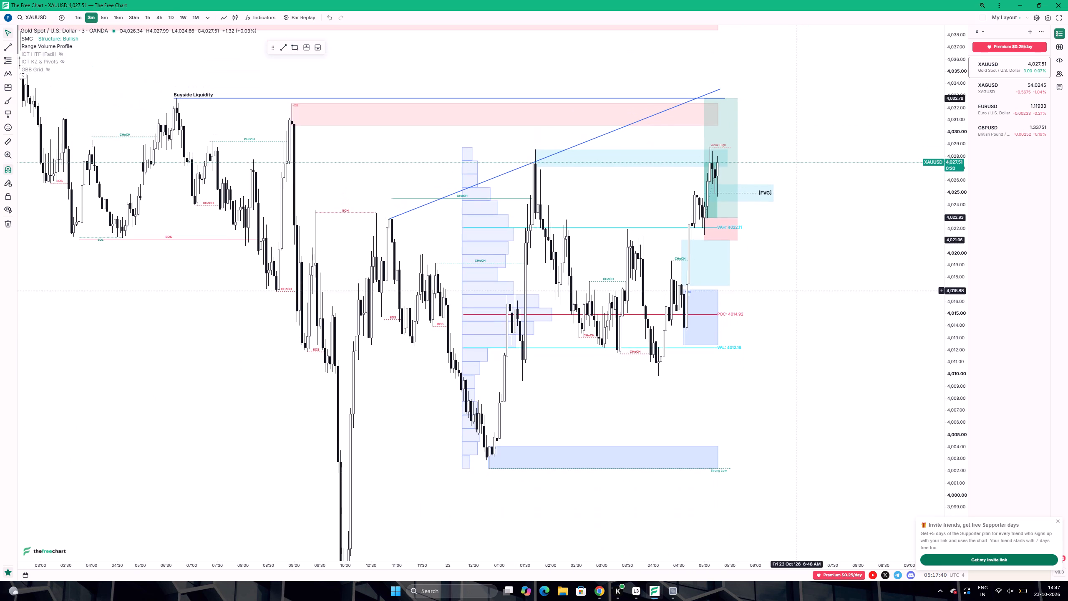
pyautogui.moveTo(816, 321); pyautogui.dragTo(789, 256)
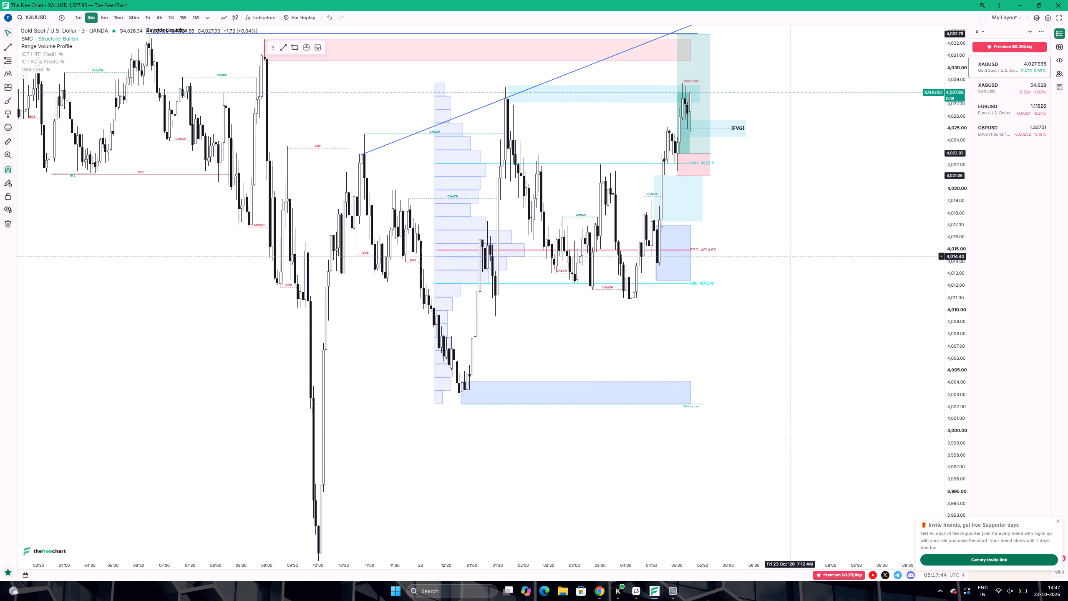
pyautogui.moveTo(789, 256); pyautogui.dragTo(861, 351)
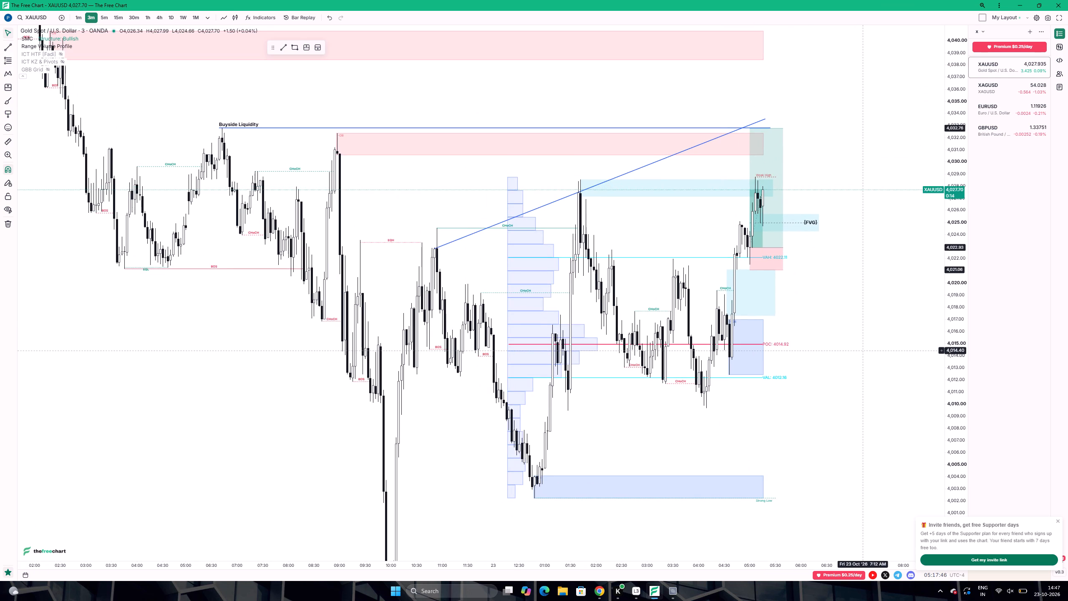
pyautogui.moveTo(861, 351); pyautogui.dragTo(839, 348)
pyautogui.scroll(3, 837, 347)
pyautogui.scroll(-2, 837, 347)
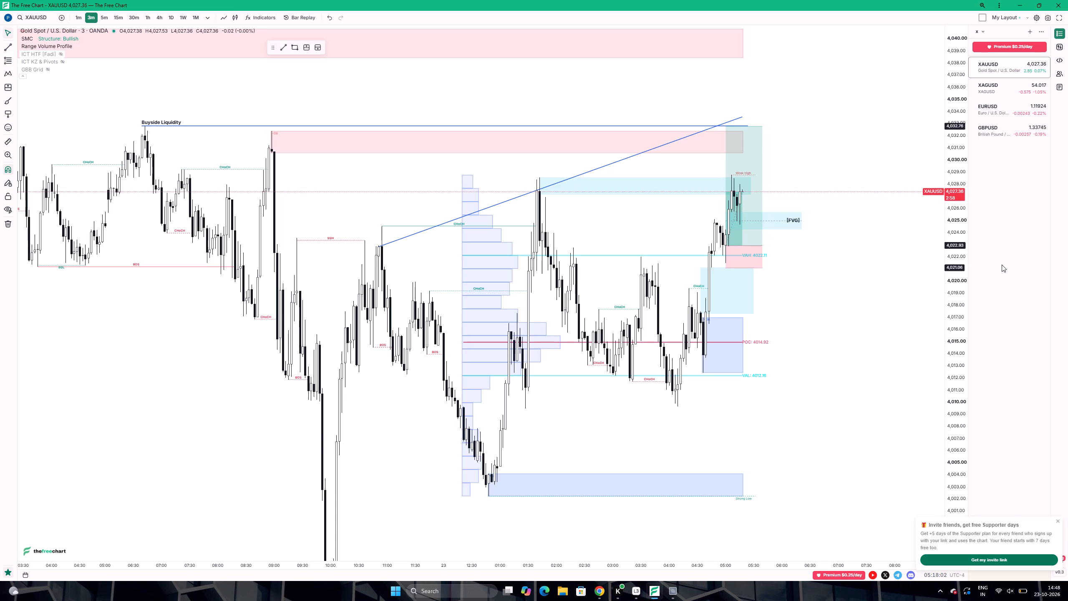
pyautogui.scroll(3, 846, 308)
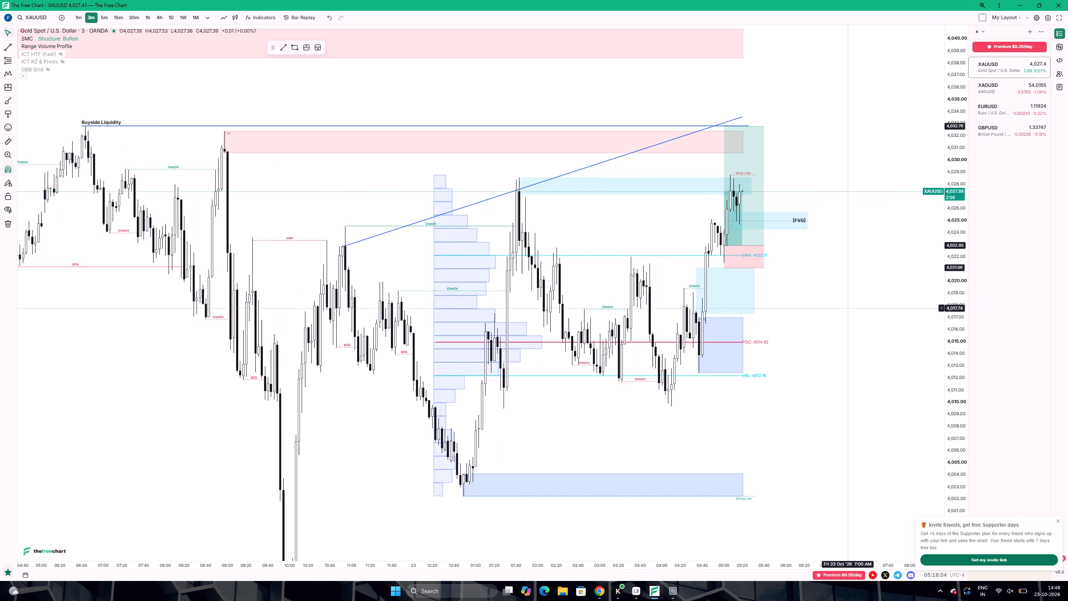
pyautogui.scroll(4, 851, 305)
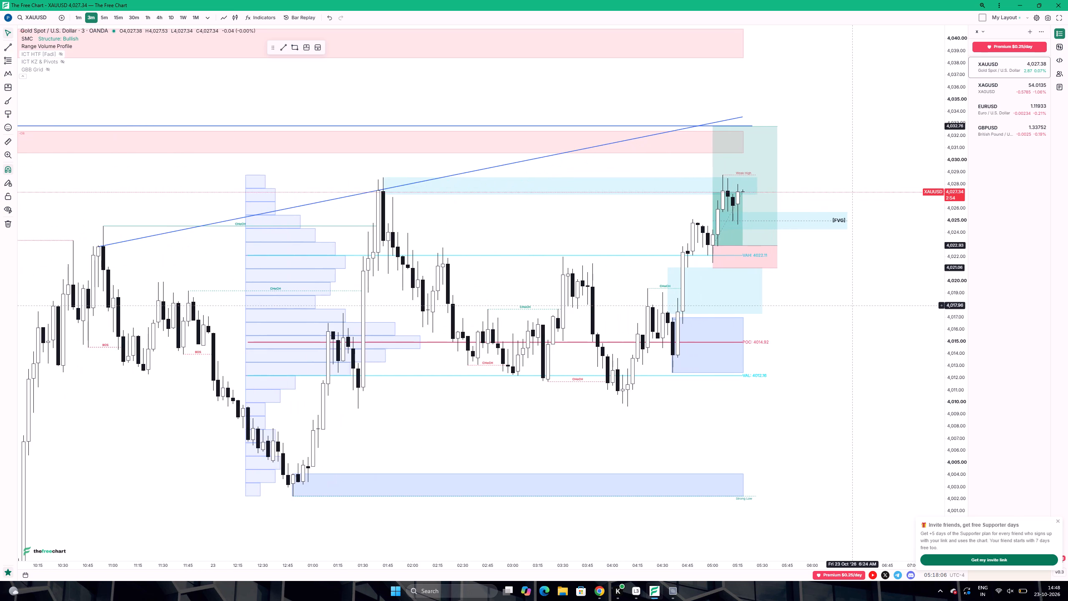
pyautogui.moveTo(836, 306); pyautogui.dragTo(819, 313)
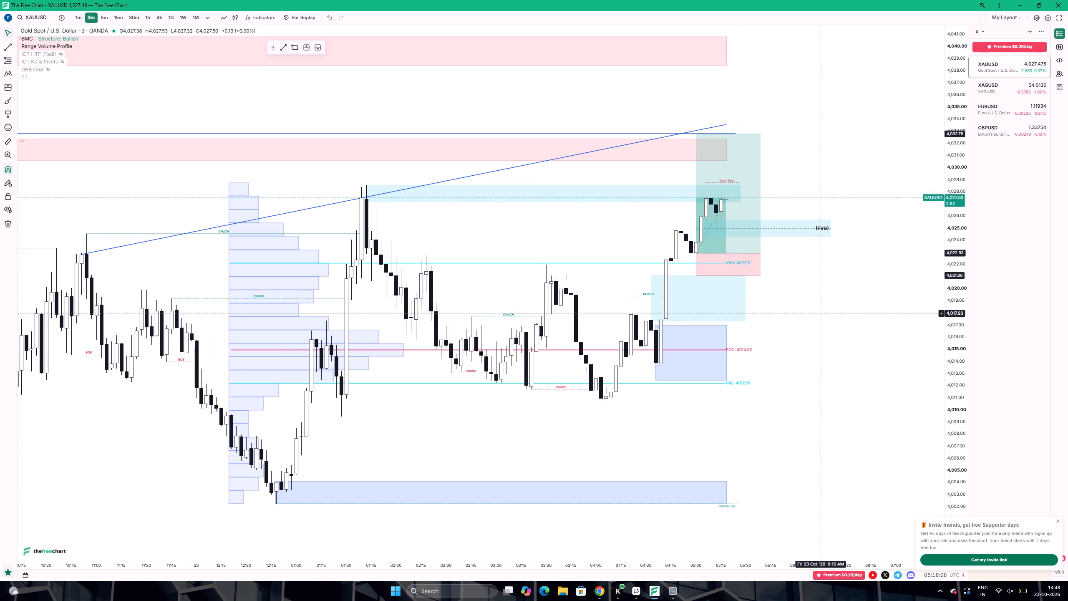
pyautogui.click(838, 155)
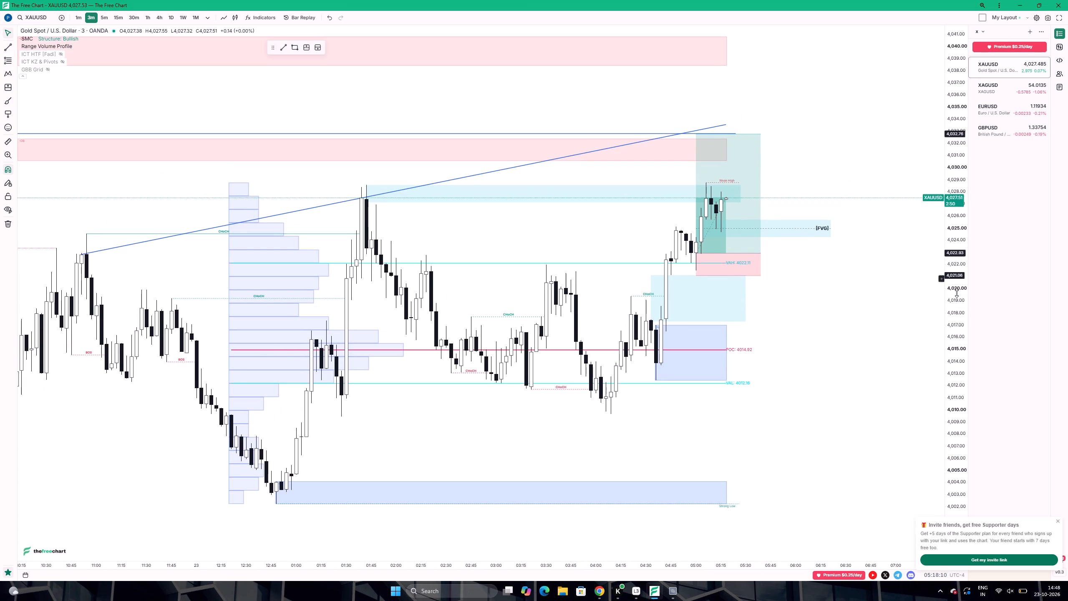
pyautogui.moveTo(957, 293); pyautogui.dragTo(923, 219)
pyautogui.scroll(-3, 892, 262)
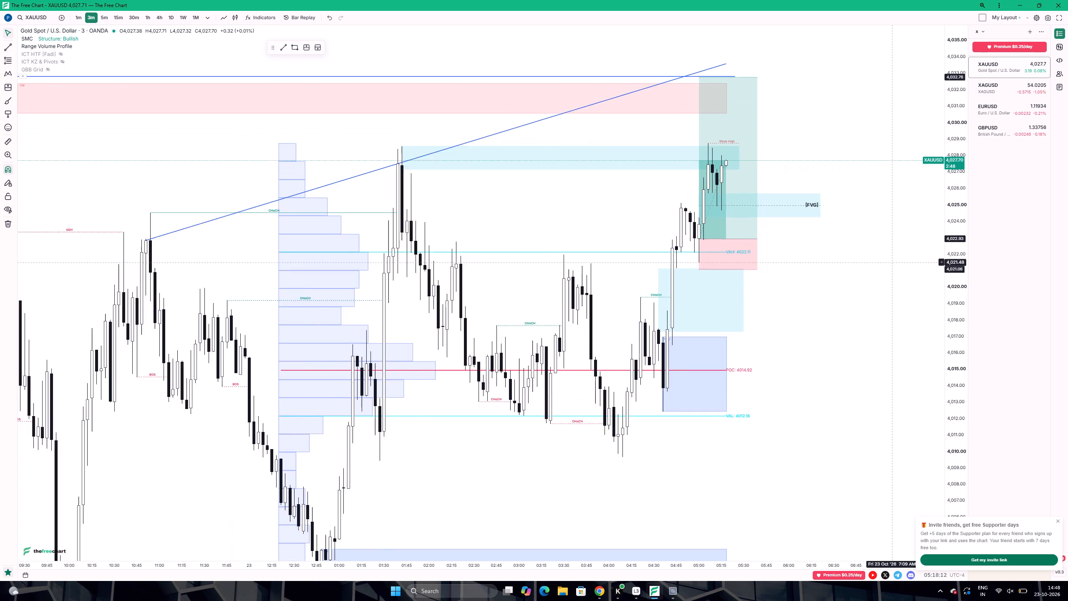
pyautogui.scroll(-2, 892, 263)
pyautogui.scroll(1, 892, 263)
pyautogui.scroll(-1, 892, 263)
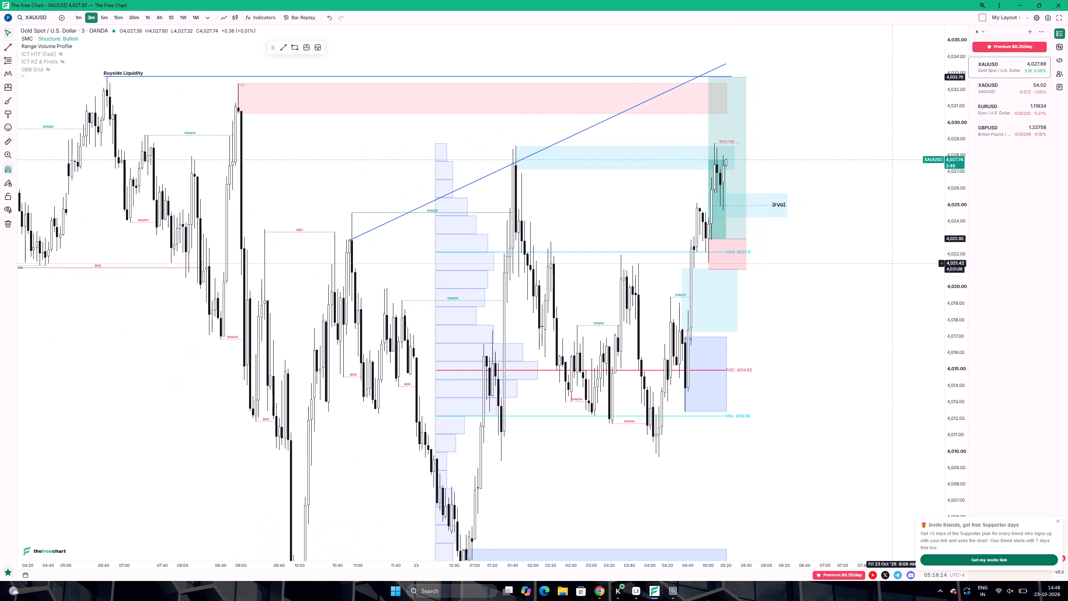
# Trace the 3-minute chart back from the long position past the Buyside Liquidity line and higher supply zones into the earlier decline.
pyautogui.scroll(-1, 892, 263)
pyautogui.scroll(1, 892, 263)
pyautogui.scroll(-1, 892, 263)
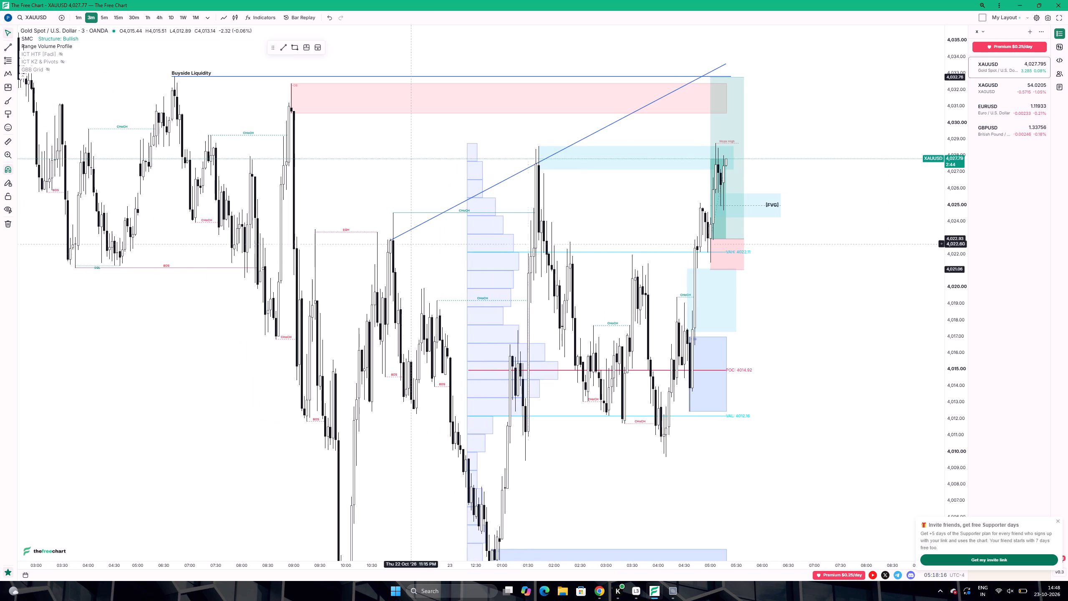
pyautogui.scroll(-1, 295, 185)
pyautogui.scroll(1, 295, 185)
pyautogui.scroll(-3, 295, 185)
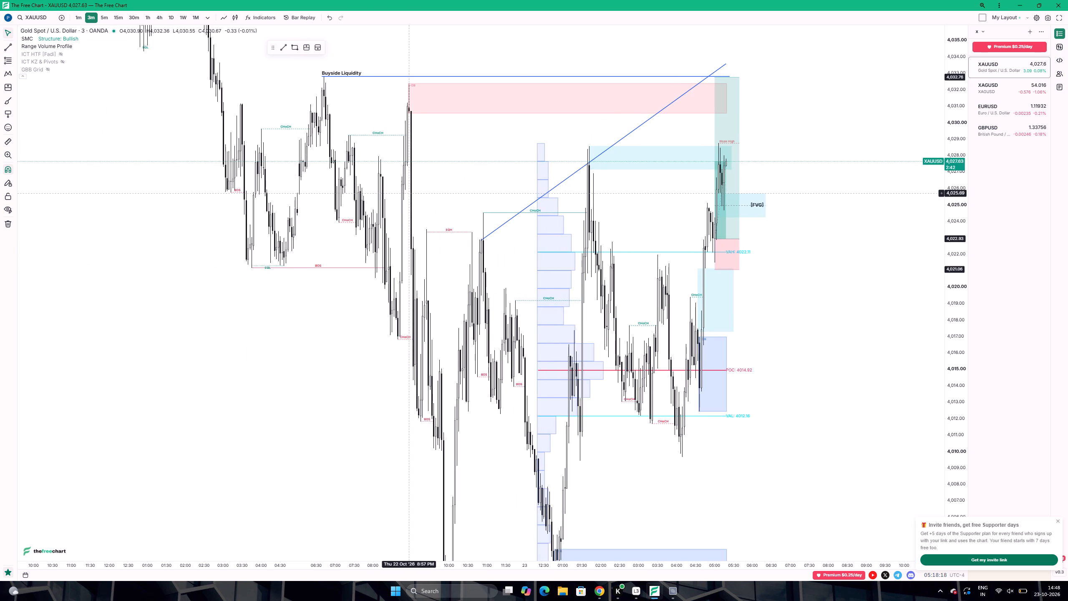
pyautogui.scroll(8, 391, 202)
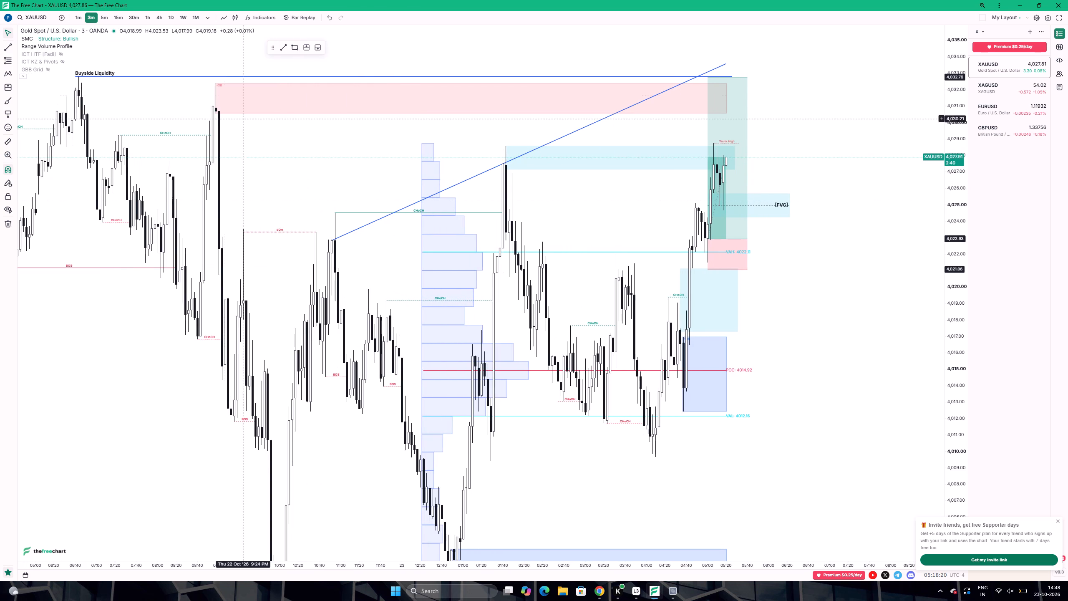
pyautogui.moveTo(220, 135); pyautogui.dragTo(544, 305)
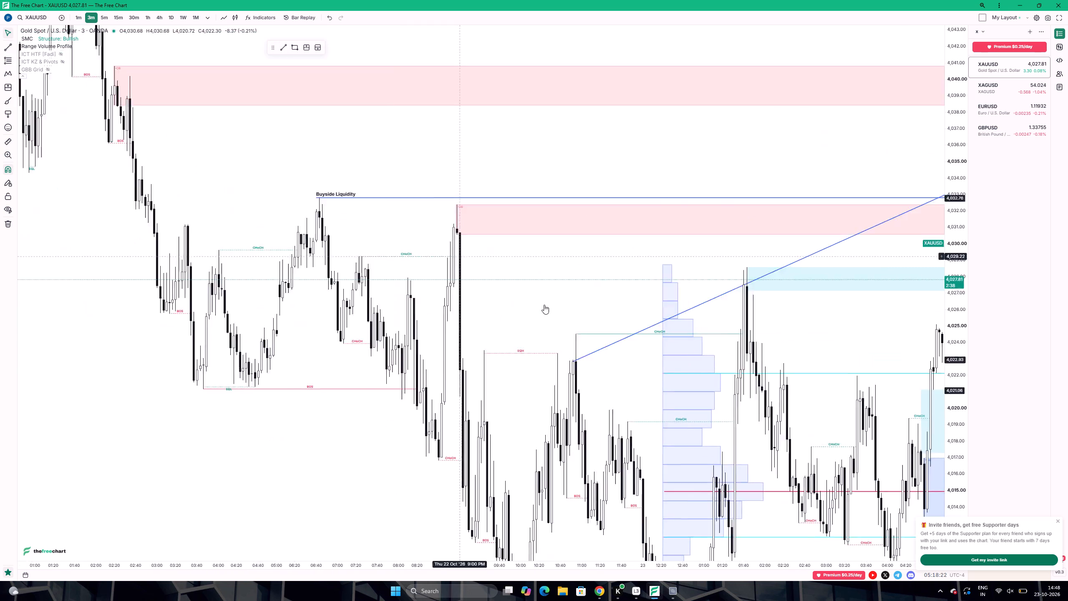
pyautogui.moveTo(544, 305); pyautogui.dragTo(549, 307)
pyautogui.moveTo(264, 181); pyautogui.dragTo(537, 392)
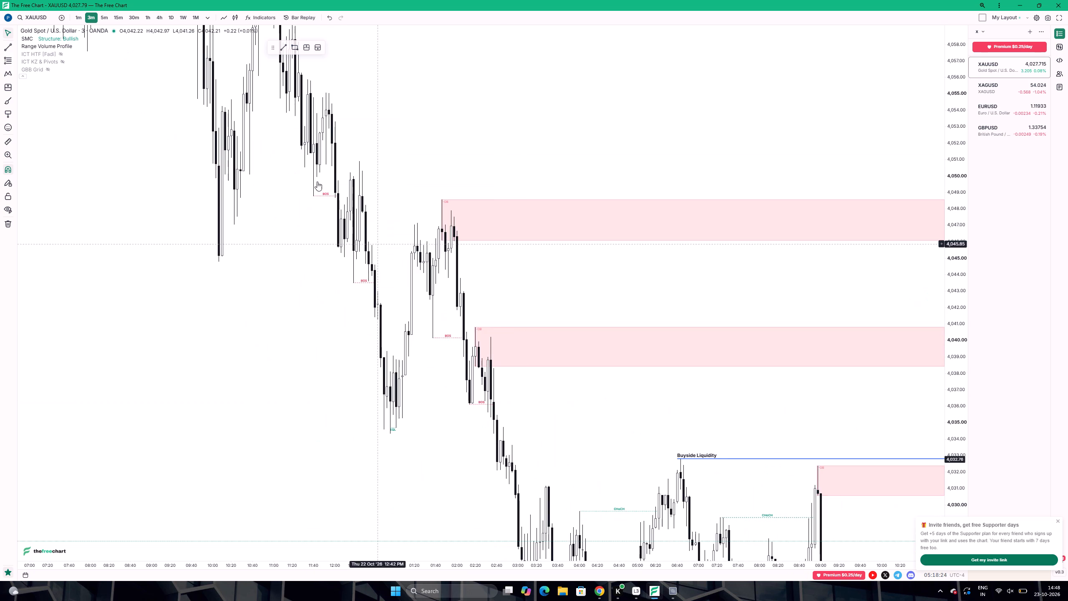
pyautogui.moveTo(317, 174); pyautogui.dragTo(541, 389)
pyautogui.moveTo(456, 199); pyautogui.dragTo(630, 409)
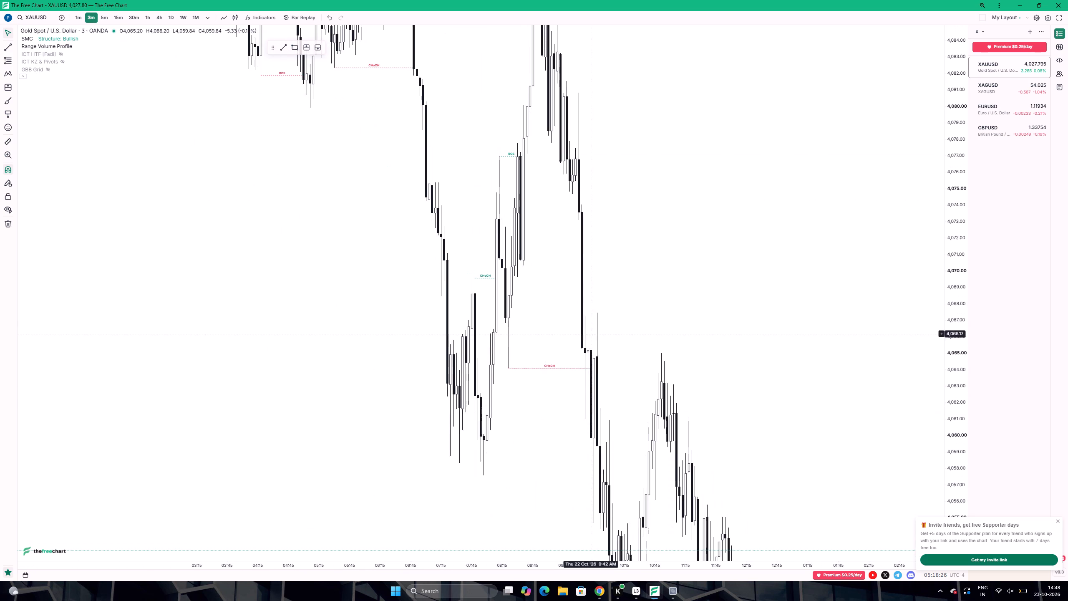
pyautogui.moveTo(524, 200); pyautogui.dragTo(569, 381)
pyautogui.moveTo(564, 224); pyautogui.dragTo(703, 363)
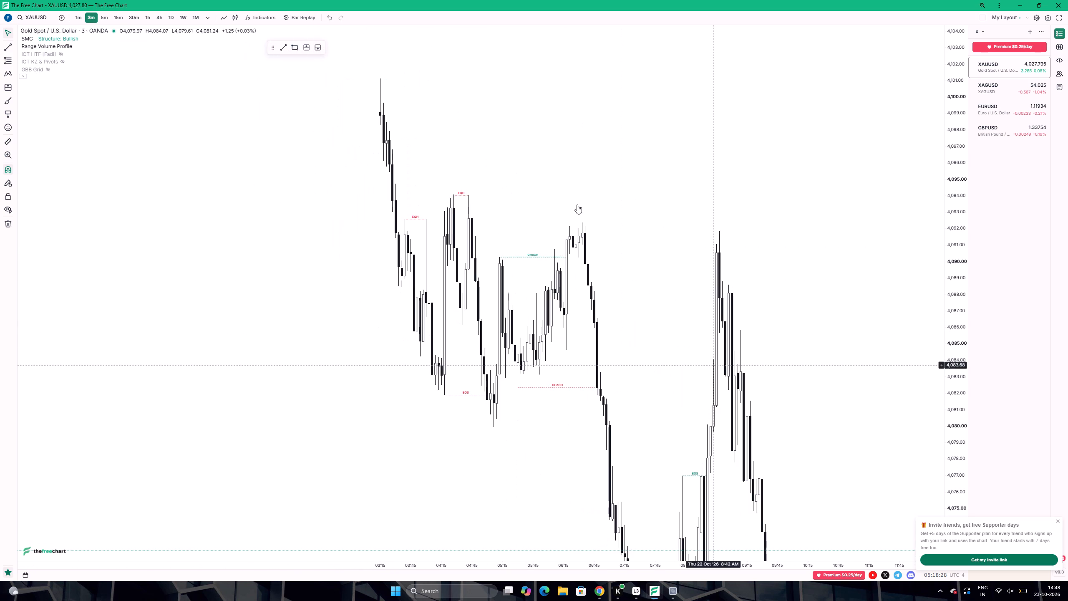
# Examine the BOS and CHoCH structure of the earlier 3-minute sell-off, roughly between the 4,120 and 4,060 price levels.
pyautogui.moveTo(957, 163); pyautogui.dragTo(950, 303)
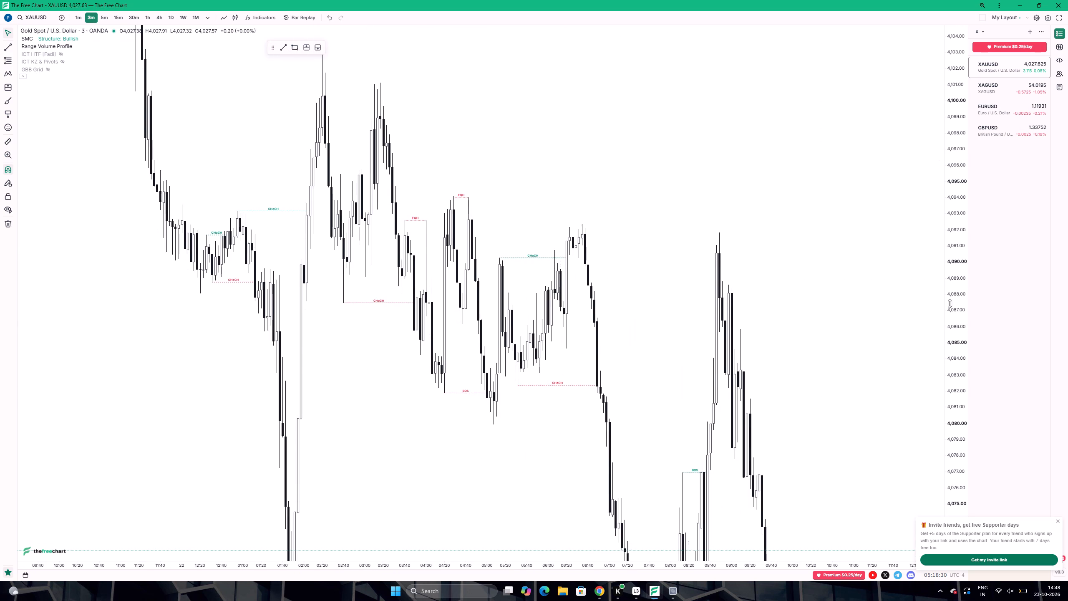
pyautogui.moveTo(950, 303); pyautogui.dragTo(938, 363)
pyautogui.scroll(1, 705, 260)
pyautogui.scroll(-4, 705, 260)
pyautogui.scroll(2, 705, 260)
pyautogui.scroll(-4, 705, 260)
pyautogui.scroll(1, 706, 259)
pyautogui.scroll(-1, 706, 259)
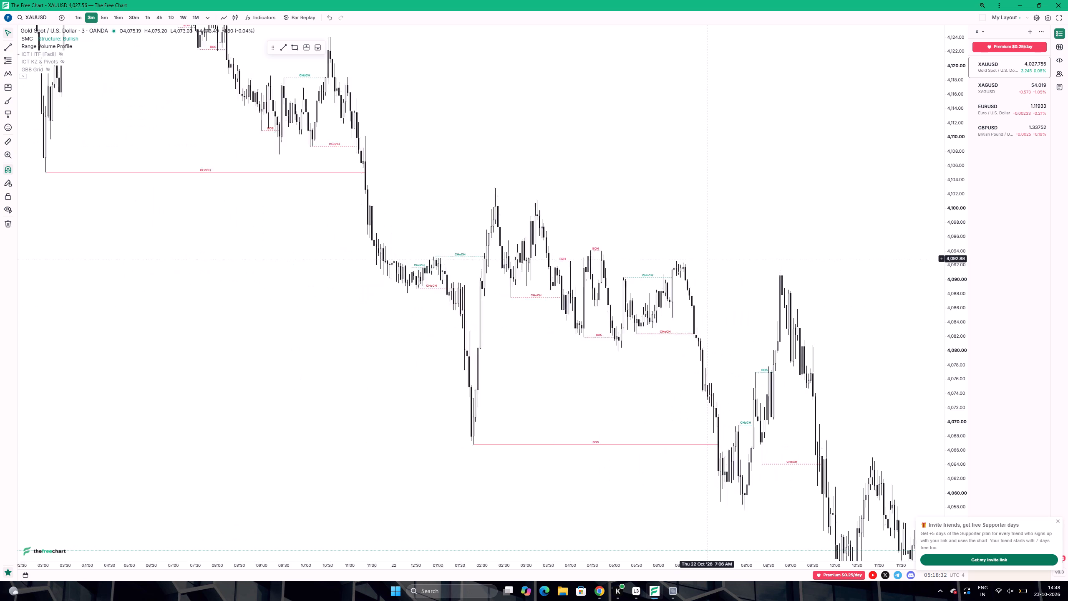
pyautogui.scroll(-2, 706, 259)
pyautogui.scroll(2, 706, 259)
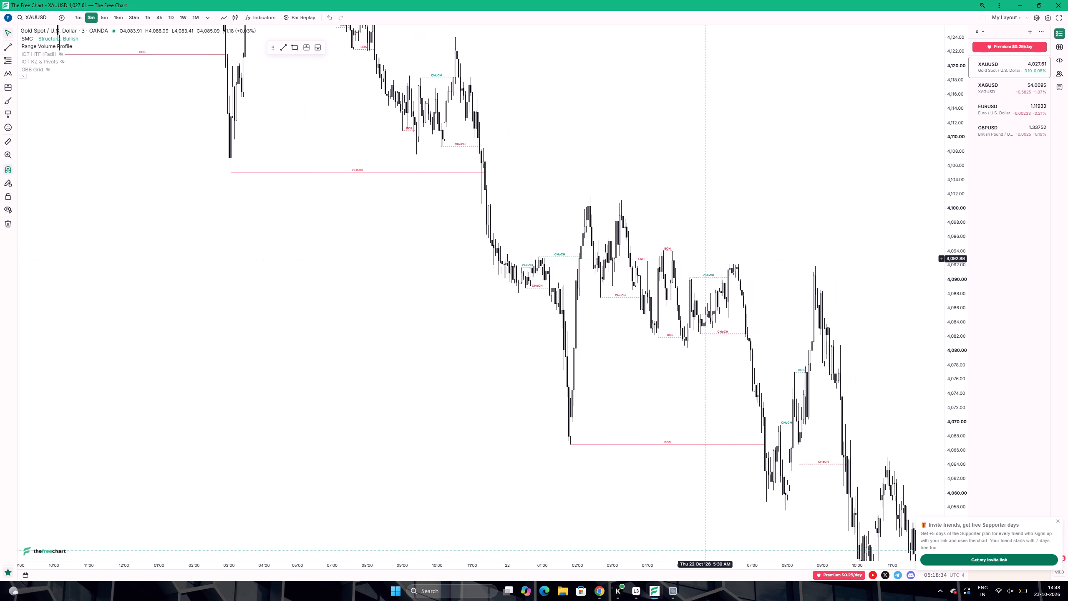
pyautogui.scroll(-1, 706, 259)
pyautogui.scroll(8, 706, 259)
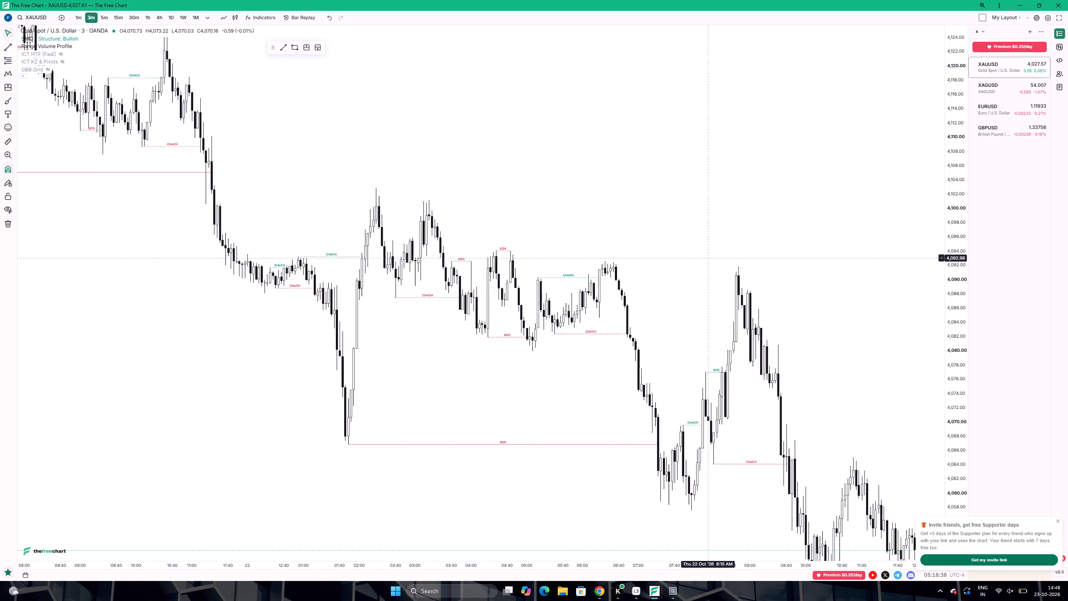
pyautogui.scroll(3, 707, 258)
pyautogui.scroll(-1, 707, 258)
pyautogui.scroll(1, 707, 258)
# Follow the 3-minute decline back through the supply zones and Buyside Liquidity line to the volume profile and current long position.
pyautogui.moveTo(724, 274); pyautogui.dragTo(414, 134)
pyautogui.moveTo(624, 308); pyautogui.dragTo(437, 129)
pyautogui.moveTo(620, 260); pyautogui.dragTo(473, 190)
pyautogui.moveTo(758, 282); pyautogui.dragTo(404, 202)
pyautogui.moveTo(727, 383); pyautogui.dragTo(725, 381)
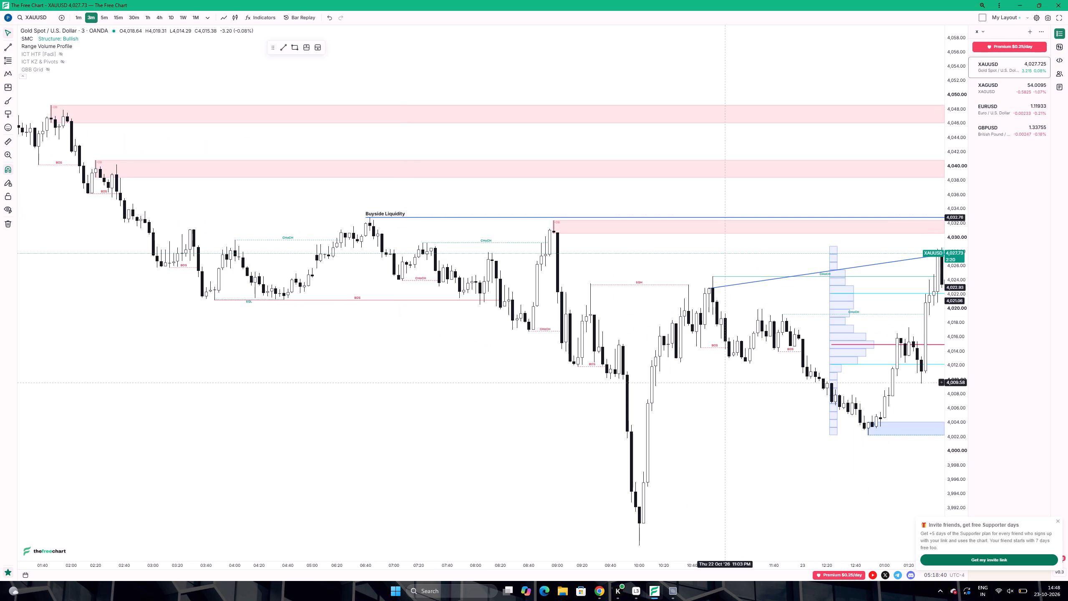
pyautogui.moveTo(725, 381); pyautogui.dragTo(420, 309)
pyautogui.moveTo(776, 334); pyautogui.dragTo(750, 336)
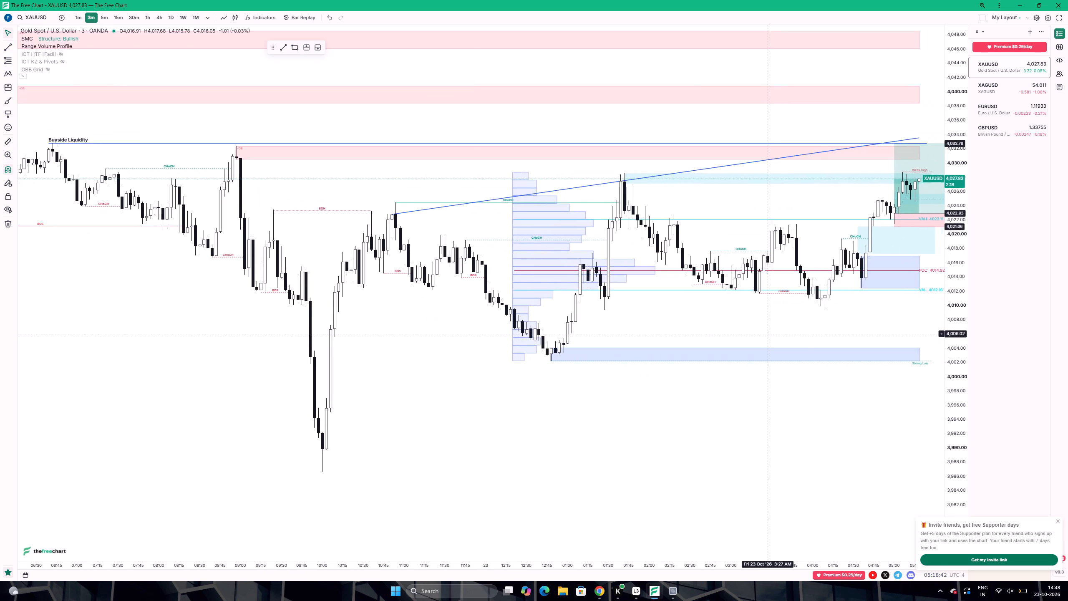
pyautogui.moveTo(750, 336); pyautogui.dragTo(617, 356)
pyautogui.moveTo(955, 391); pyautogui.dragTo(955, 367)
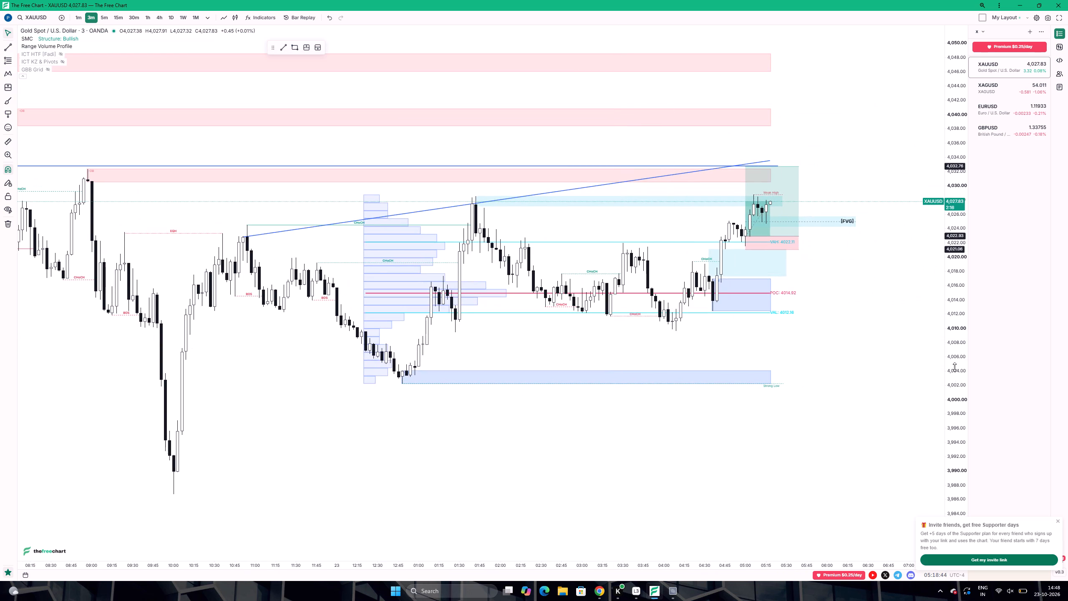
# Monitor the long position on the 3-minute chart against the [FVG] zone, trend line and supply zone below the Buyside Liquidity line.
pyautogui.moveTo(955, 367); pyautogui.dragTo(898, 200)
pyautogui.moveTo(898, 201); pyautogui.dragTo(874, 292)
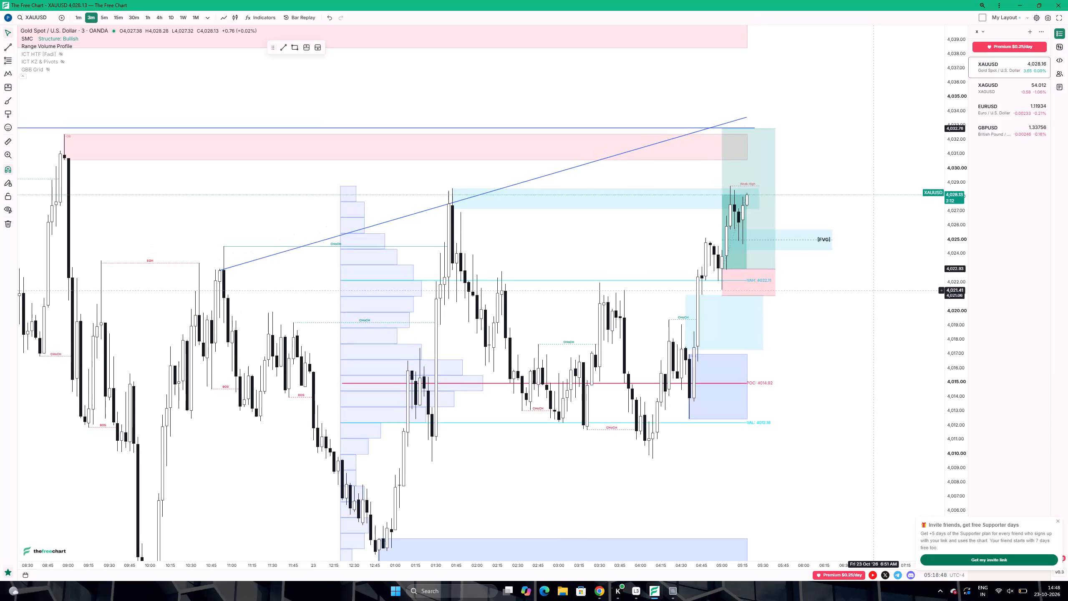
pyautogui.moveTo(874, 292); pyautogui.dragTo(873, 293)
pyautogui.scroll(2, 872, 293)
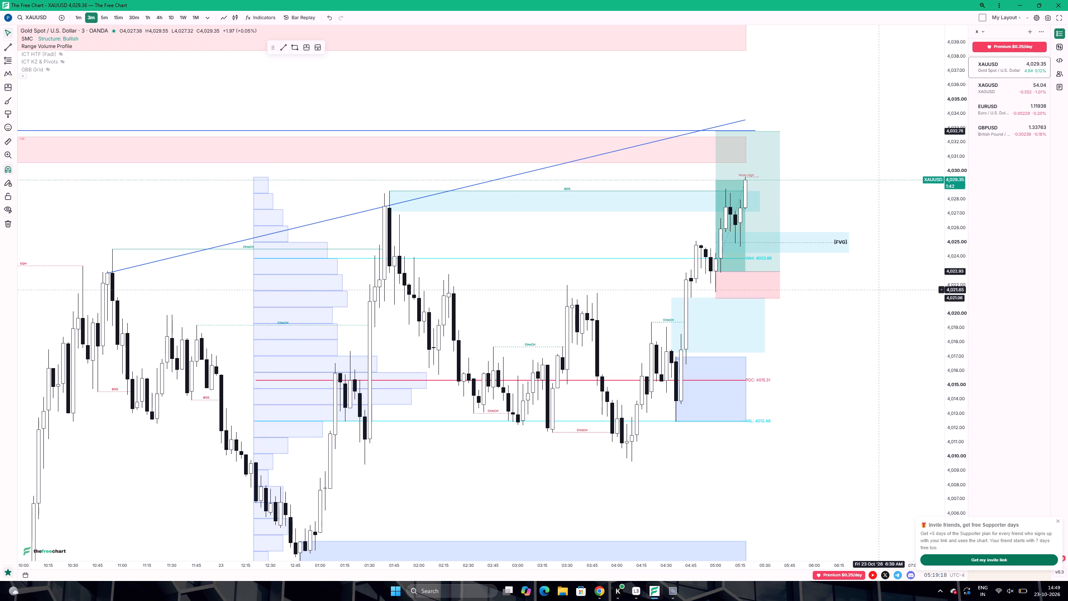
pyautogui.moveTo(831, 197); pyautogui.dragTo(831, 197)
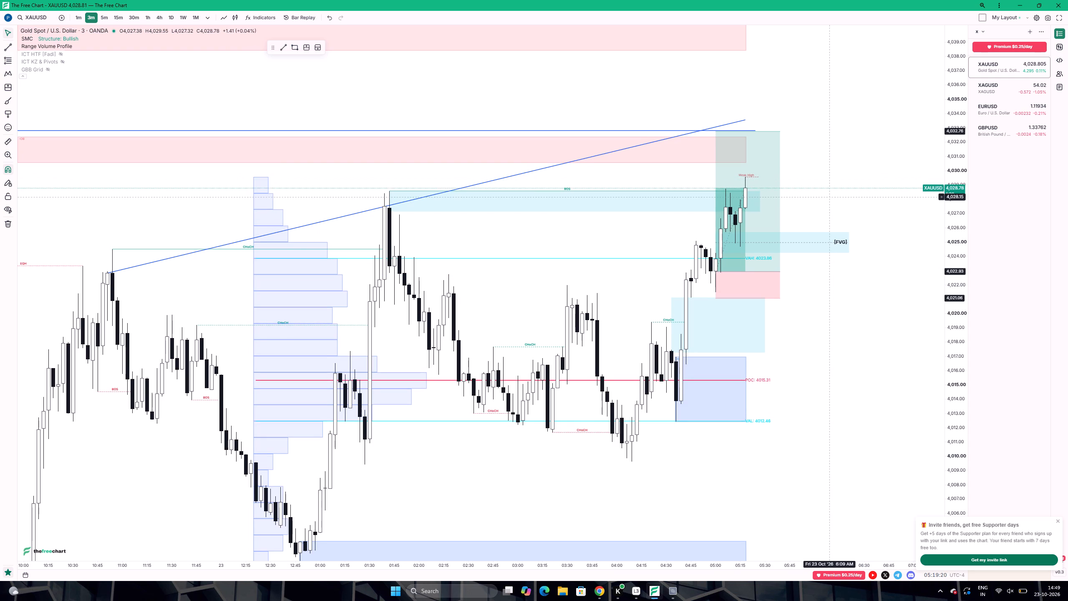
pyautogui.moveTo(831, 197); pyautogui.dragTo(829, 203)
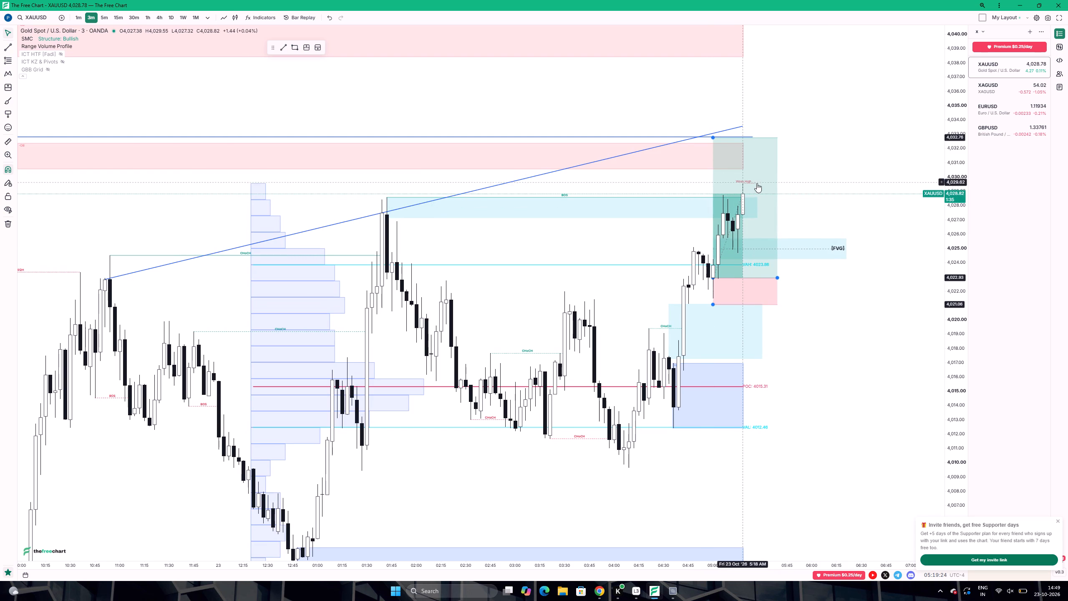
pyautogui.click(810, 181)
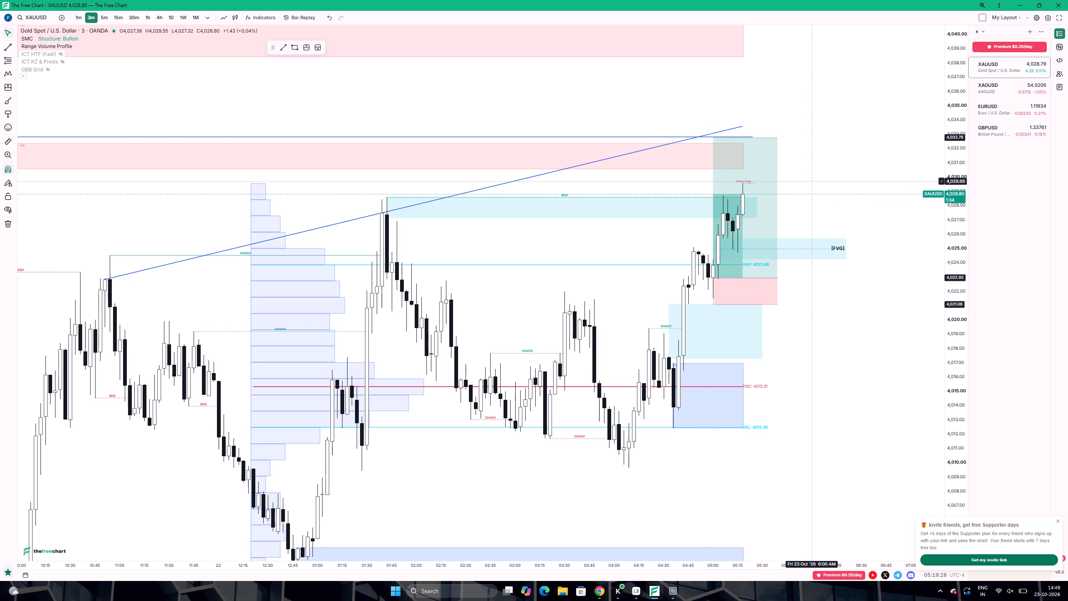
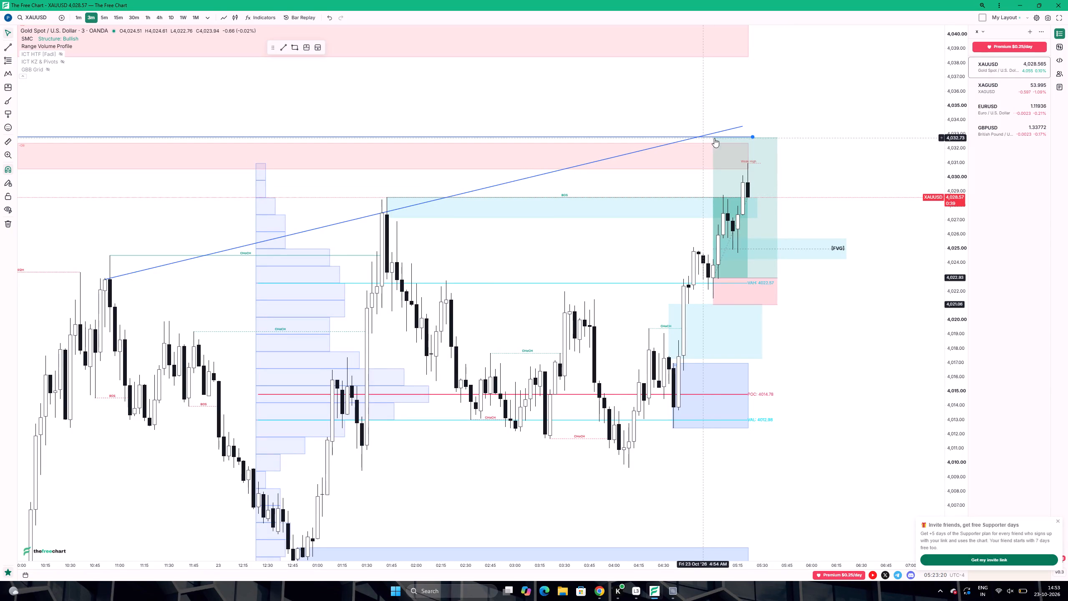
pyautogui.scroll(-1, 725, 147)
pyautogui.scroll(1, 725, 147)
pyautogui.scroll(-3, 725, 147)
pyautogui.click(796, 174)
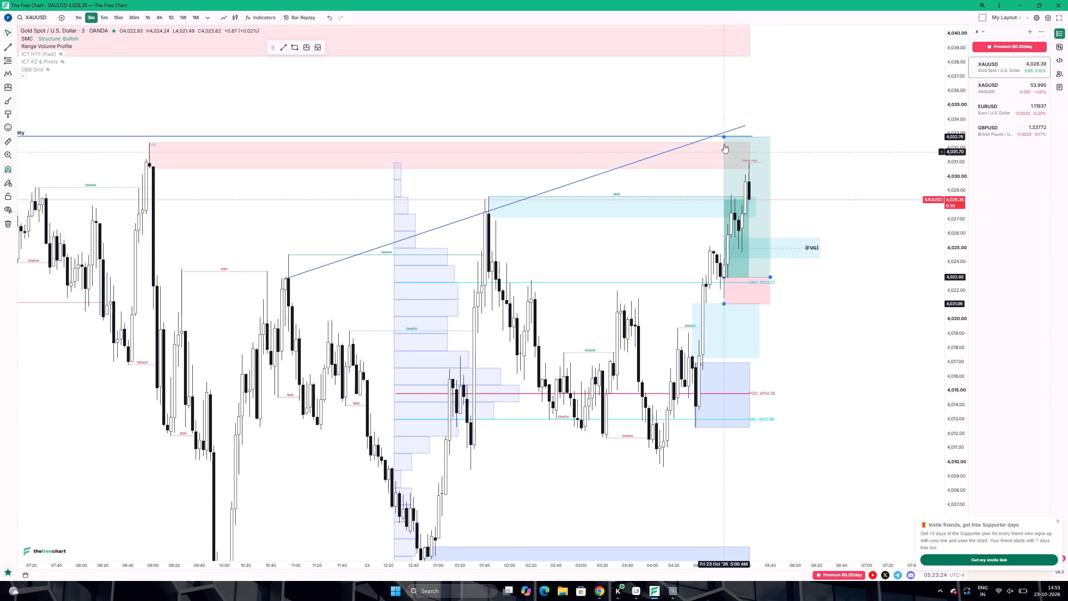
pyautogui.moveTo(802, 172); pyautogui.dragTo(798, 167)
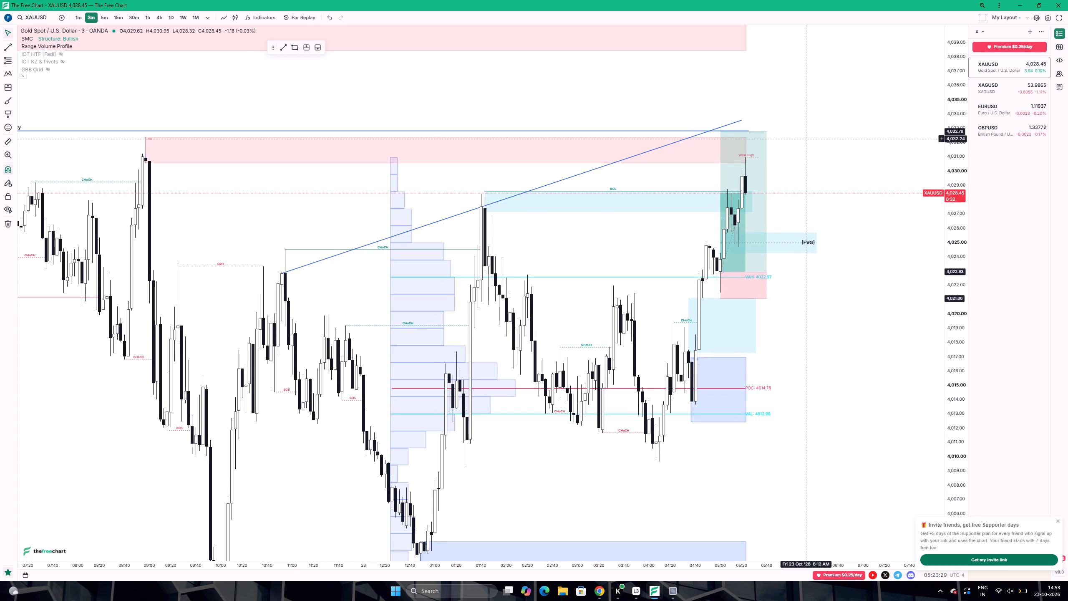
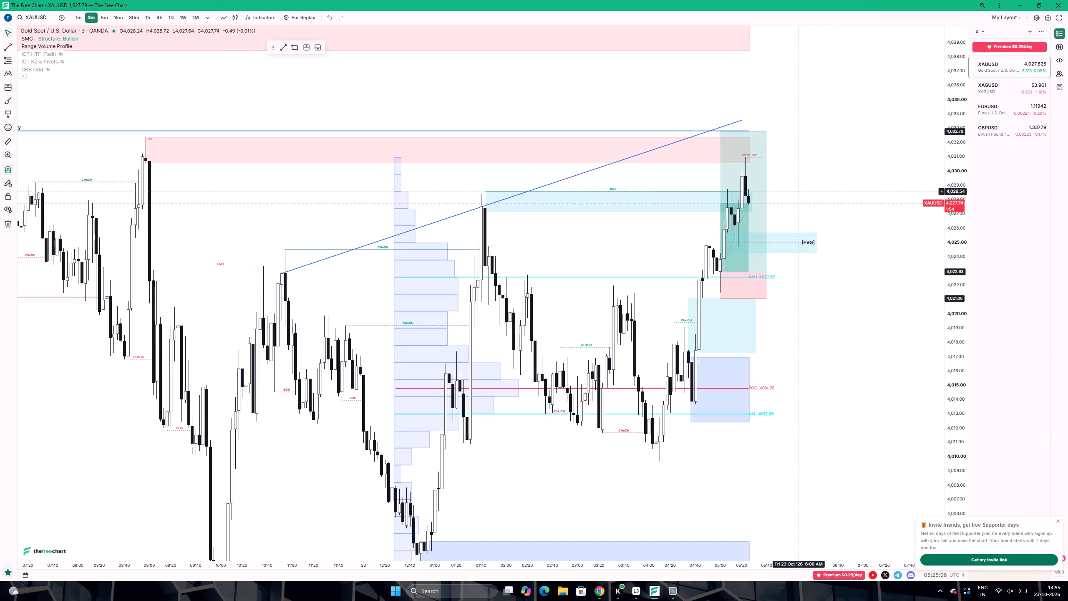
# Examine the 3-minute XAUUSD price action around the open long position against the earlier swings and the buyside liquidity level.
pyautogui.moveTo(798, 192); pyautogui.dragTo(783, 188)
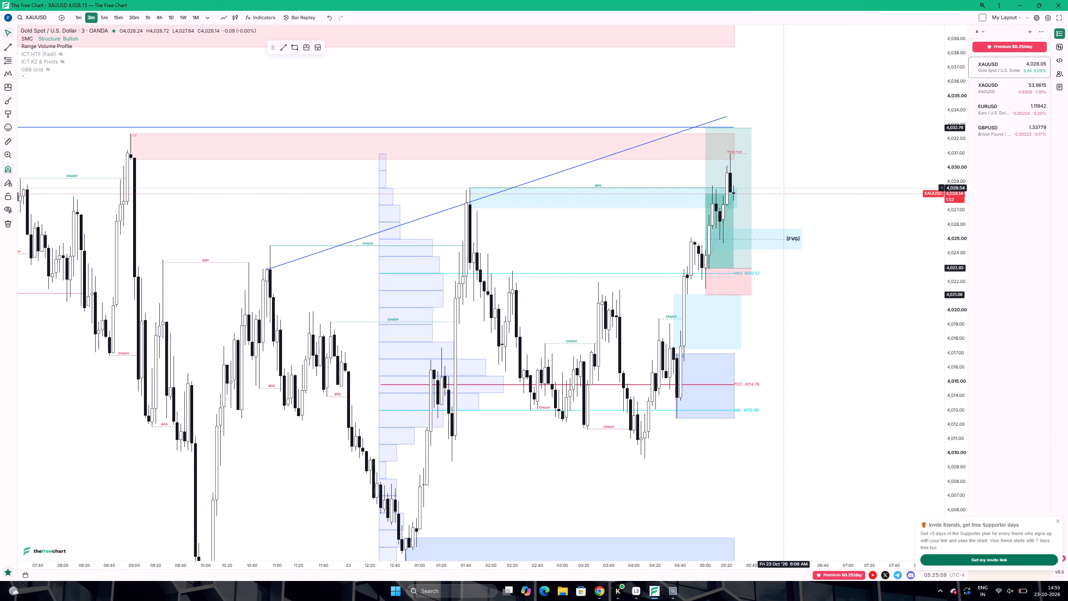
pyautogui.scroll(-1, 781, 185)
pyautogui.scroll(1, 781, 185)
pyautogui.scroll(-1, 781, 185)
pyautogui.scroll(1, 781, 185)
pyautogui.scroll(-2, 781, 185)
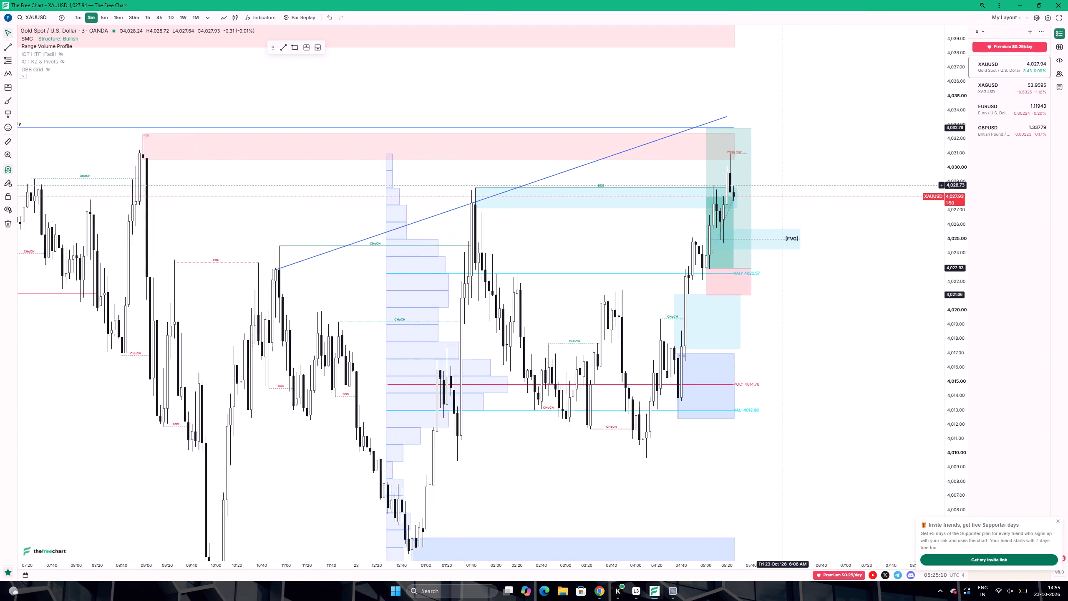
pyautogui.scroll(-2, 781, 185)
pyautogui.scroll(6, 781, 185)
pyautogui.scroll(-1, 781, 185)
pyautogui.scroll(1, 781, 185)
pyautogui.scroll(-4, 781, 185)
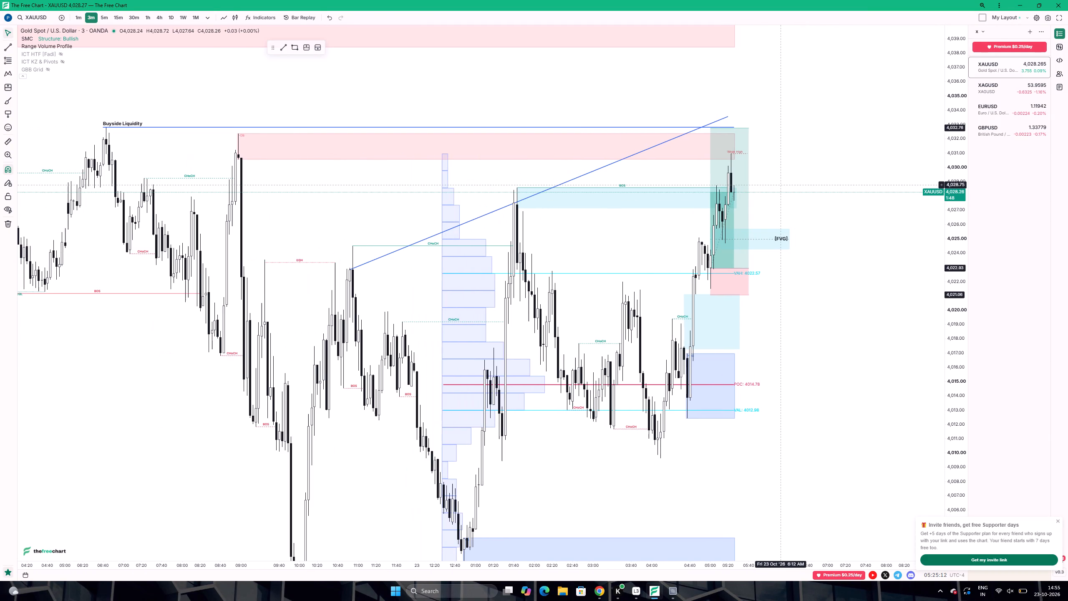
pyautogui.scroll(-2, 781, 185)
pyautogui.scroll(1, 781, 185)
pyautogui.scroll(-1, 781, 185)
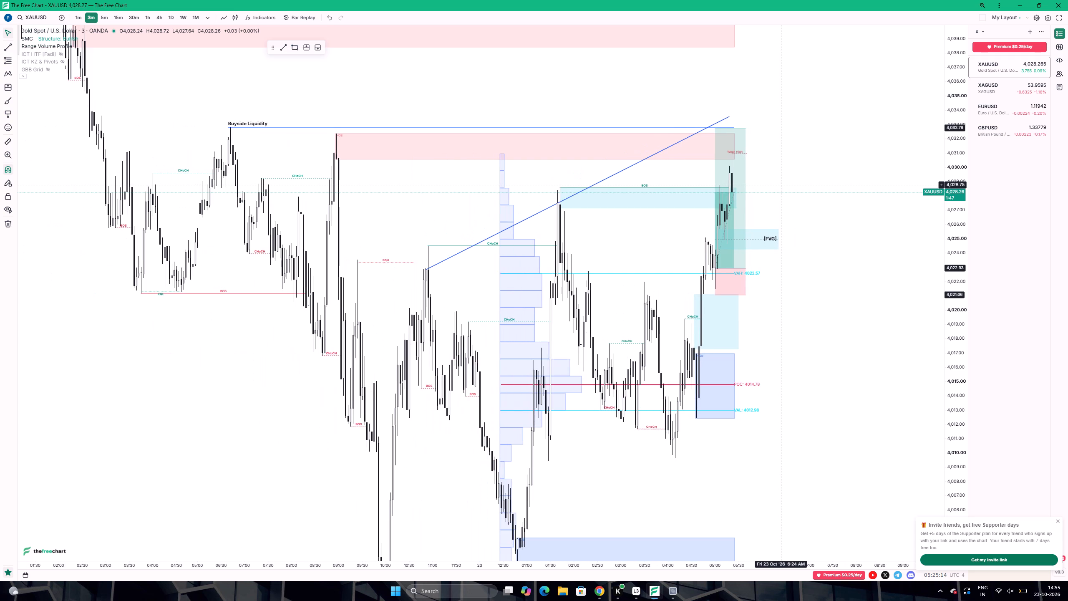
pyautogui.scroll(1, 719, 206)
pyautogui.scroll(-2, 713, 206)
pyautogui.scroll(6, 709, 205)
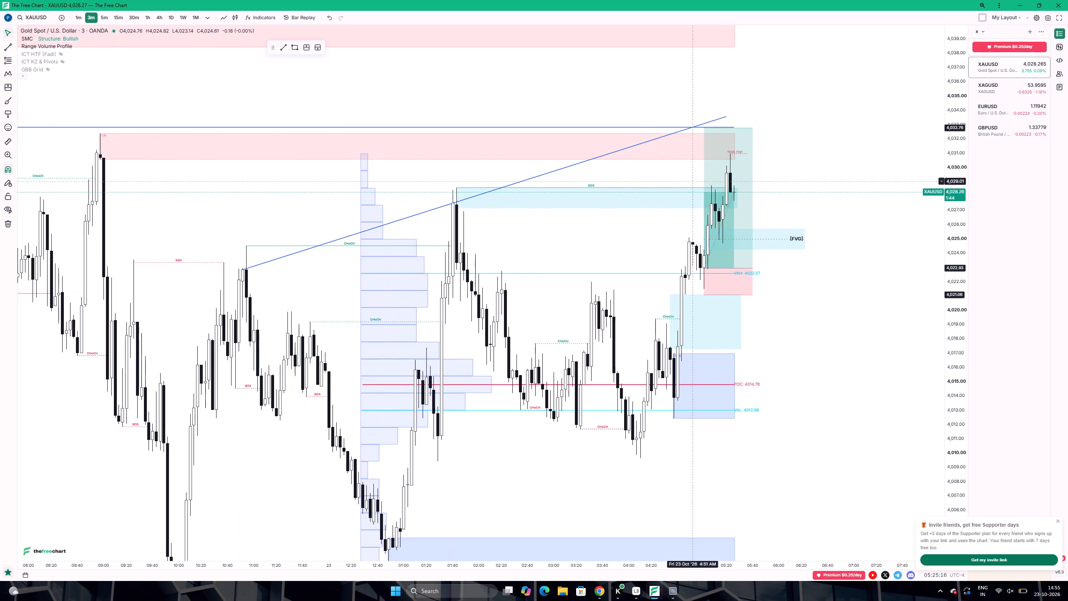
# Delete the light-blue zone directly beneath the green BOS line that runs from the 01:40 swing high to the long position.
pyautogui.moveTo(739, 198); pyautogui.dragTo(688, 200)
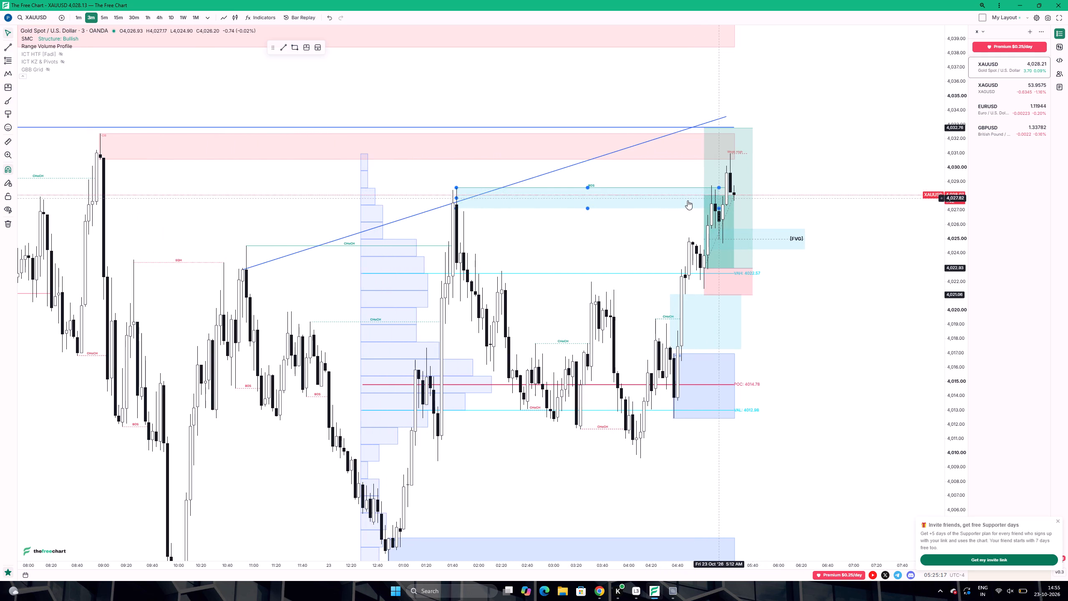
pyautogui.moveTo(688, 200); pyautogui.dragTo(687, 201)
pyautogui.click(597, 40)
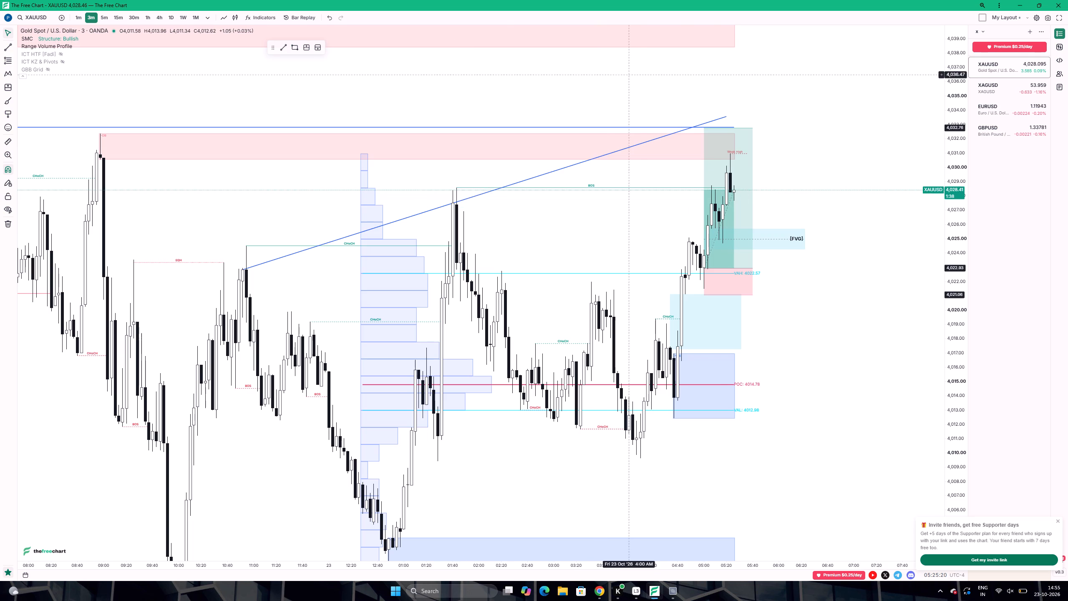
# Examine the area above the long position, including the upper red supply zones and the buyside liquidity line.
pyautogui.moveTo(640, 83); pyautogui.dragTo(646, 90)
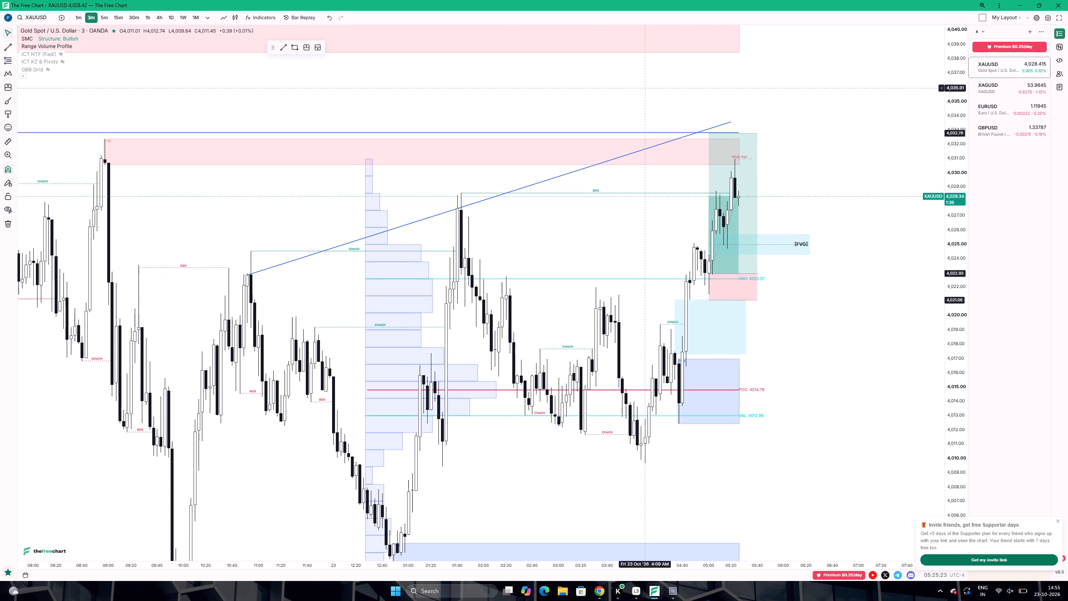
pyautogui.moveTo(646, 90); pyautogui.dragTo(657, 153)
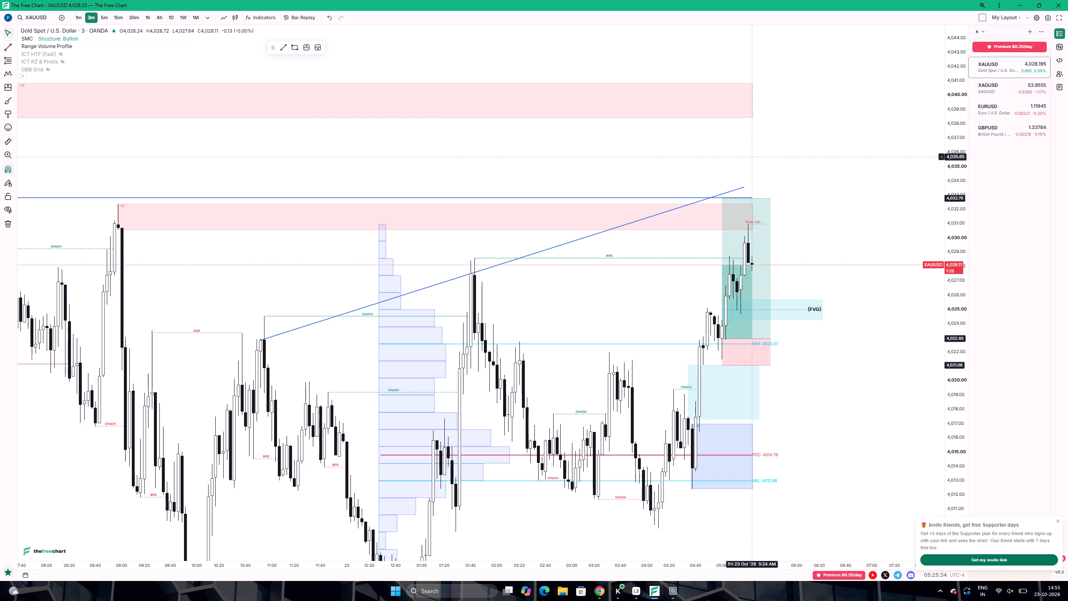
pyautogui.scroll(3, 751, 157)
pyautogui.scroll(-1, 748, 150)
pyautogui.scroll(1, 748, 150)
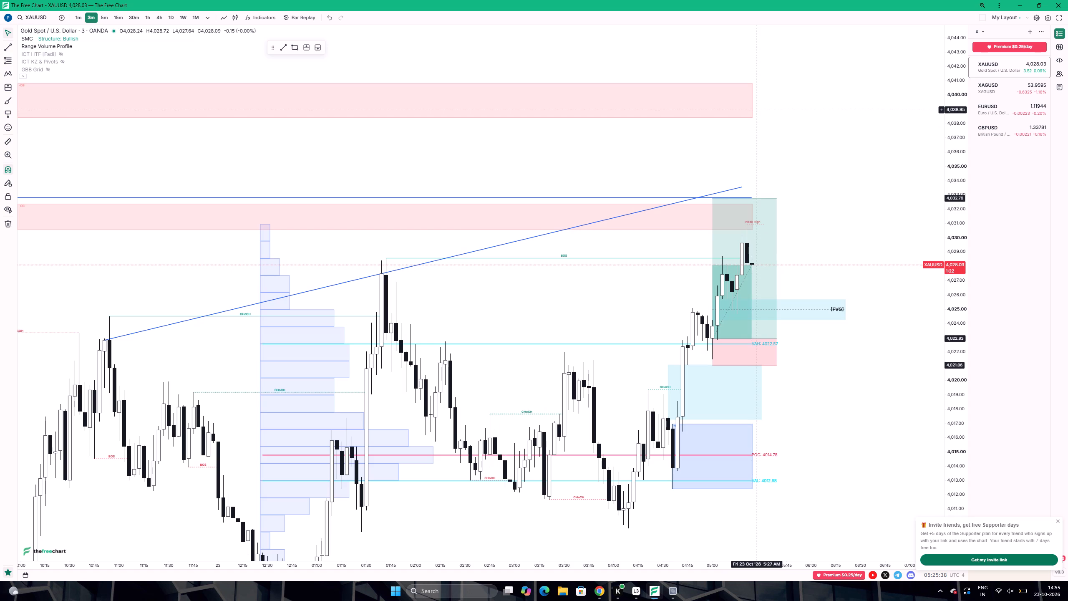
pyautogui.scroll(-7, 770, 144)
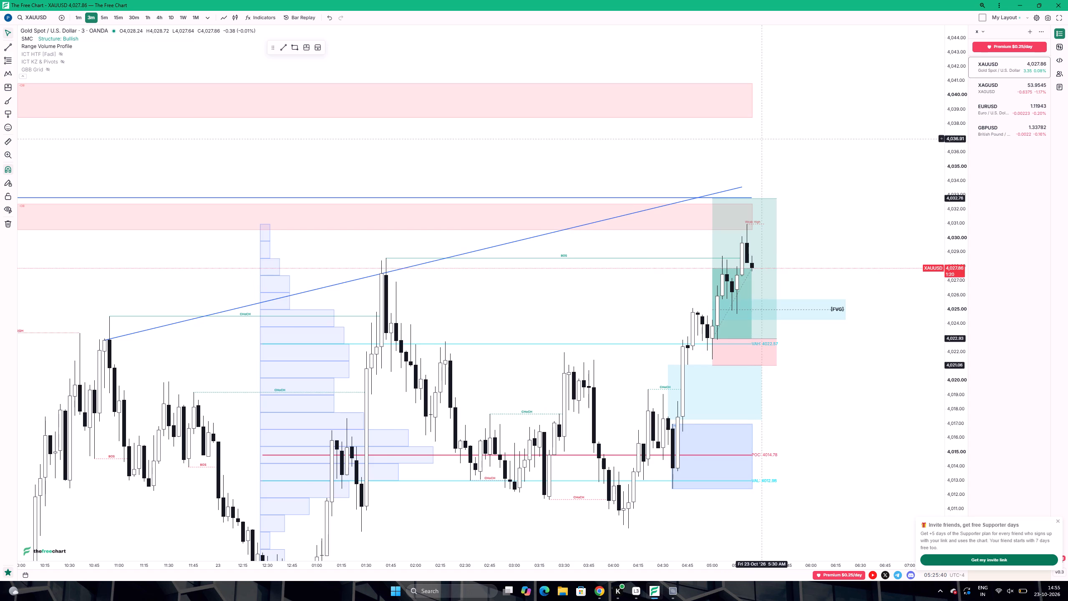
pyautogui.scroll(3, 772, 146)
pyautogui.scroll(-6, 772, 141)
pyautogui.scroll(2, 773, 143)
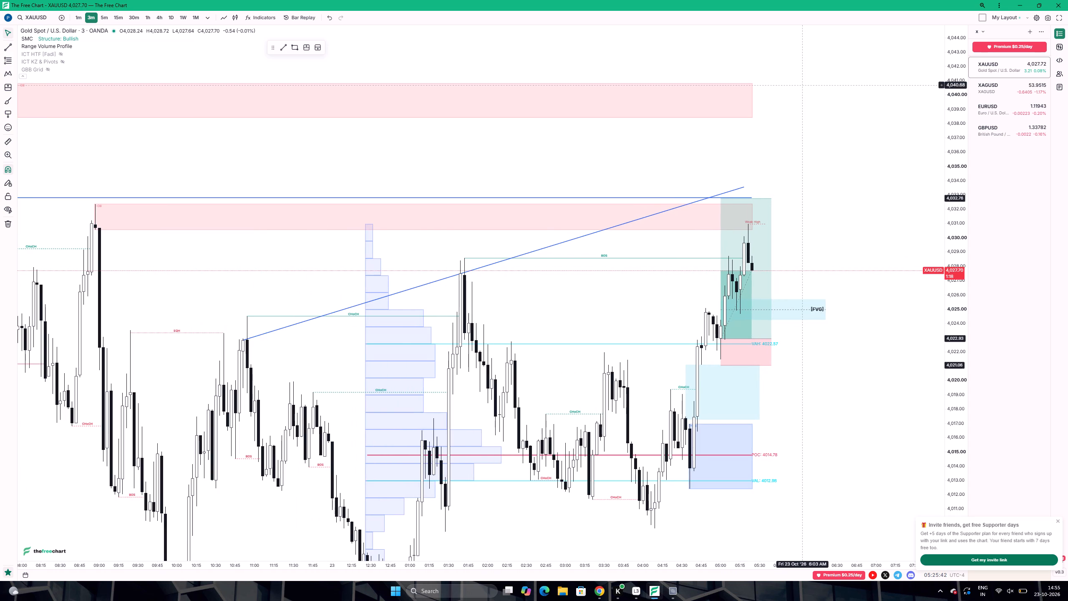